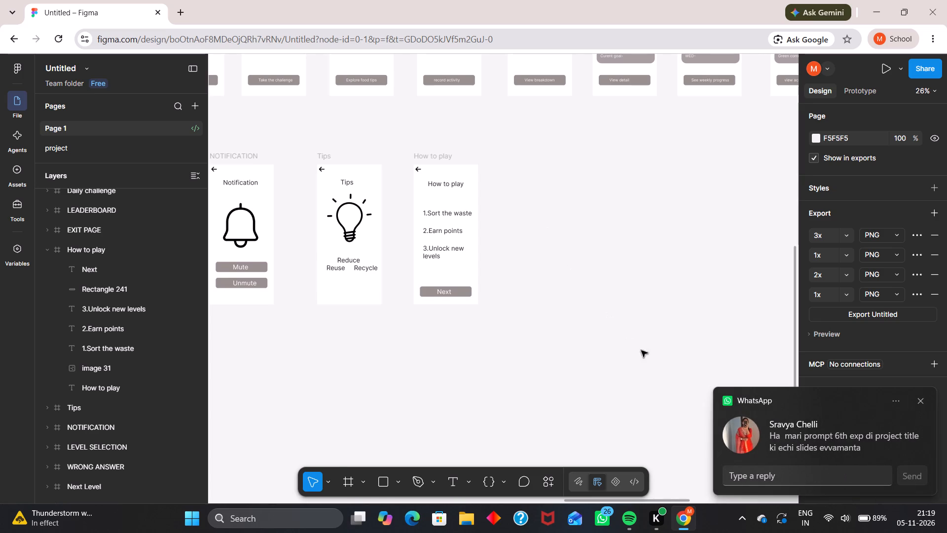
pyautogui.click(794, 467)
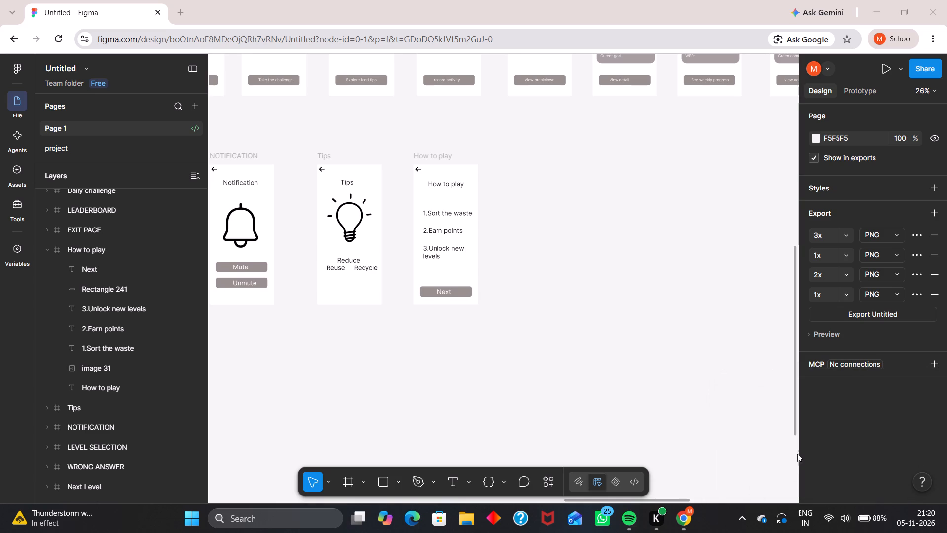
# Look over the coloured Lifestyle preference and Goals Selection screens below the grey wireframes on Page 1.
pyautogui.scroll(-2, 645, 388)
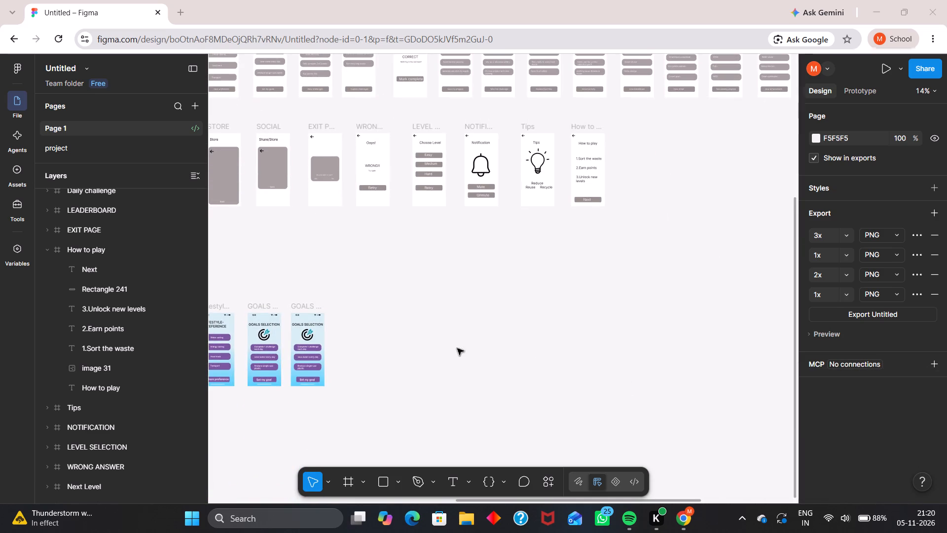
pyautogui.hscroll(2, 434, 343)
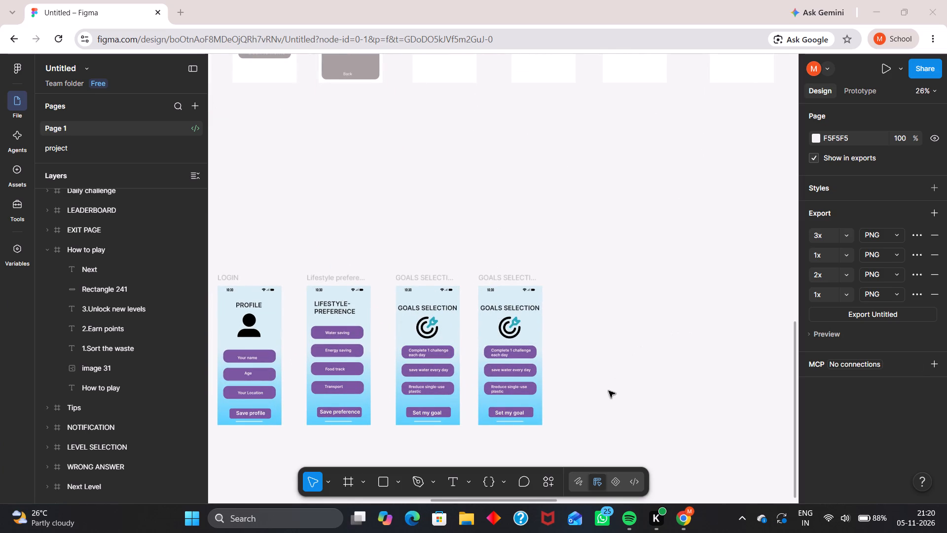
pyautogui.scroll(4, 696, 344)
pyautogui.scroll(1, 780, 264)
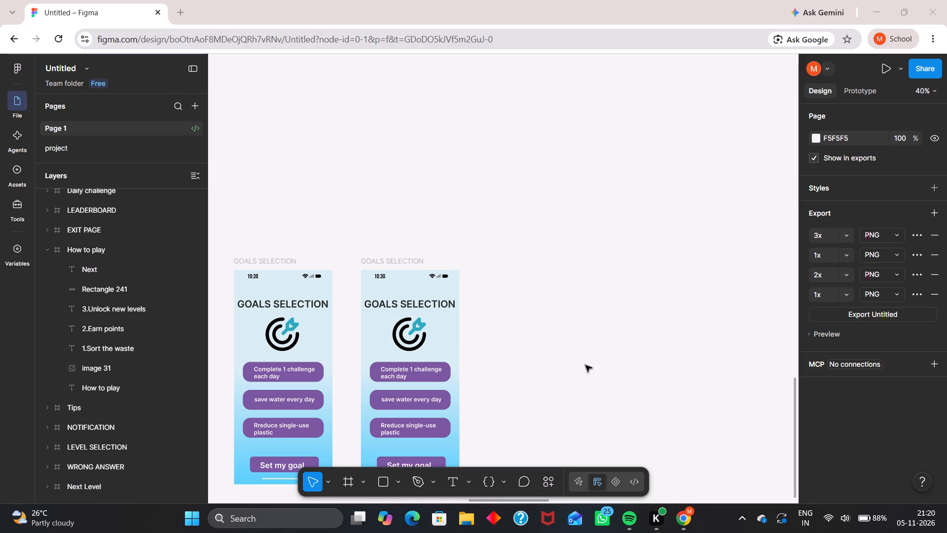
pyautogui.moveTo(583, 347); pyautogui.dragTo(584, 342, button='middle')
pyautogui.moveTo(545, 342); pyautogui.dragTo(586, 311, button='middle')
pyautogui.moveTo(621, 299); pyautogui.dragTo(627, 298, button='middle')
pyautogui.moveTo(546, 372); pyautogui.dragTo(596, 351, button='middle')
pyautogui.scroll(1, 596, 351)
pyautogui.keyDown('ctrl'); pyautogui.scroll(1, 596, 351); pyautogui.keyUp('ctrl')
pyautogui.keyDown('ctrl'); pyautogui.scroll(-1, 596, 351); pyautogui.keyUp('ctrl')
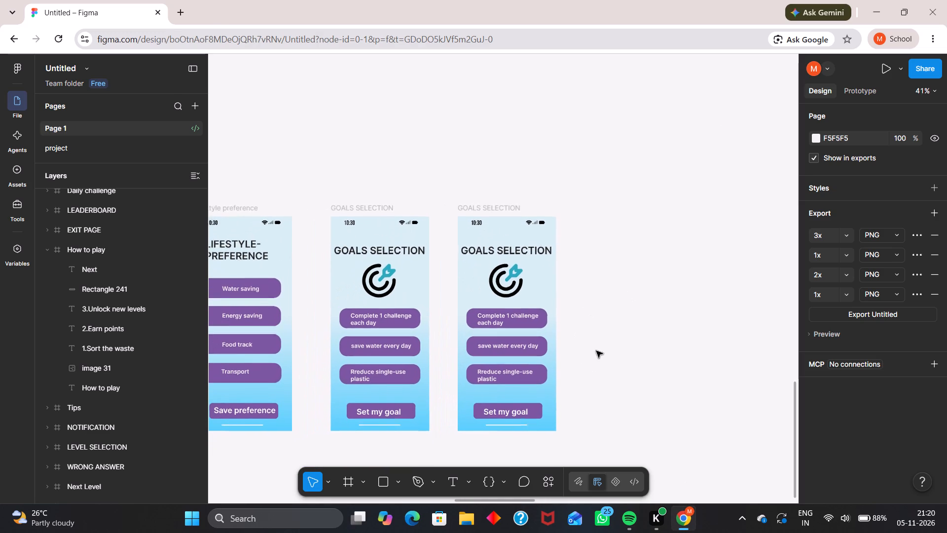
# Examine the coloured GOALS SELECTION screens and the grey wireframe screens above them, such as LEVEL SELECTION and NOTIFICATION.
pyautogui.keyDown('ctrl'); pyautogui.scroll(-1, 596, 351); pyautogui.keyUp('ctrl')
pyautogui.keyDown('ctrl'); pyautogui.scroll(2, 596, 351); pyautogui.keyUp('ctrl')
pyautogui.keyDown('ctrl'); pyautogui.scroll(-1, 596, 351); pyautogui.keyUp('ctrl')
pyautogui.keyDown('ctrl'); pyautogui.scroll(2, 596, 351); pyautogui.keyUp('ctrl')
pyautogui.keyDown('ctrl'); pyautogui.scroll(-1, 596, 351); pyautogui.keyUp('ctrl')
pyautogui.keyDown('ctrl'); pyautogui.scroll(2, 596, 351); pyautogui.keyUp('ctrl')
pyautogui.keyDown('ctrl'); pyautogui.scroll(2, 621, 294); pyautogui.keyUp('ctrl')
pyautogui.keyDown('ctrl'); pyautogui.scroll(-3, 621, 294); pyautogui.keyUp('ctrl')
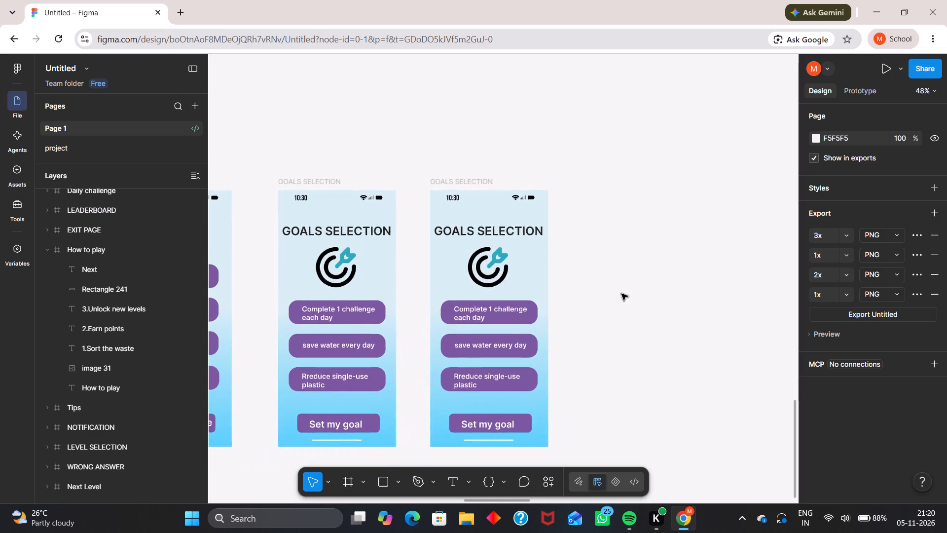
pyautogui.keyDown('ctrl'); pyautogui.scroll(-6, 621, 294); pyautogui.keyUp('ctrl')
pyautogui.scroll(-1, 629, 155)
pyautogui.moveTo(577, 259); pyautogui.dragTo(502, 394, button='middle')
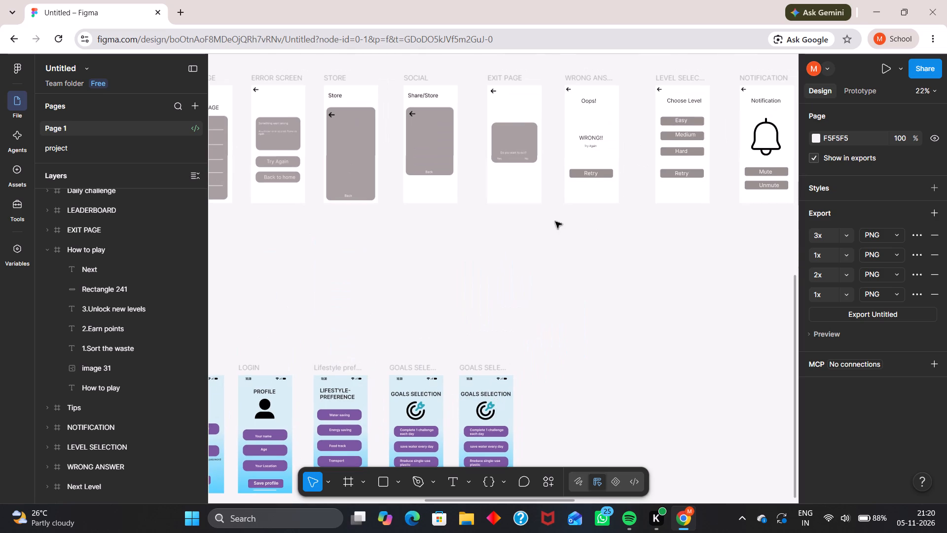
# Examine the grey HOME DASHBOARD wireframe and its neighbouring Goals Selection and Daily challenges screens as reference for the next coloured screen.
pyautogui.moveTo(553, 254); pyautogui.dragTo(537, 522, button='middle')
pyautogui.scroll(-1, 552, 295)
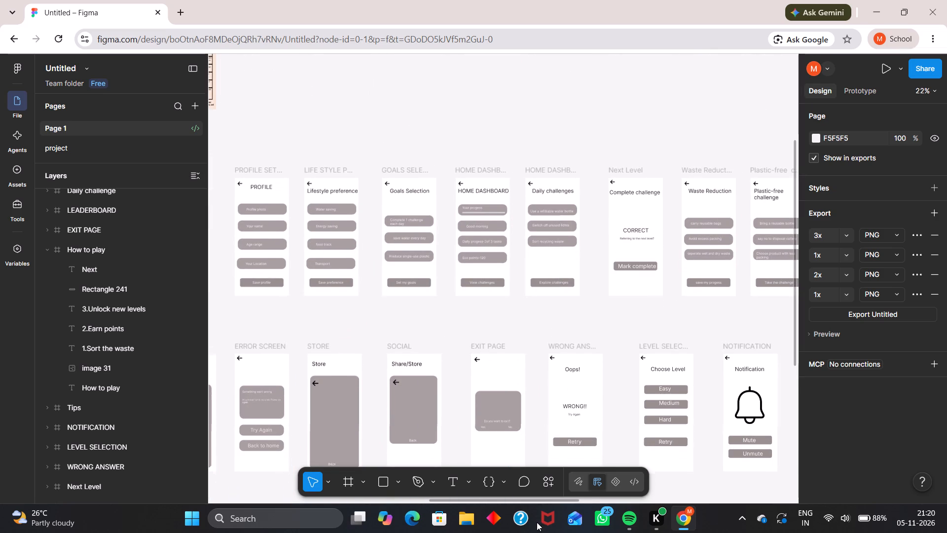
pyautogui.moveTo(537, 522); pyautogui.dragTo(599, 101, button='middle')
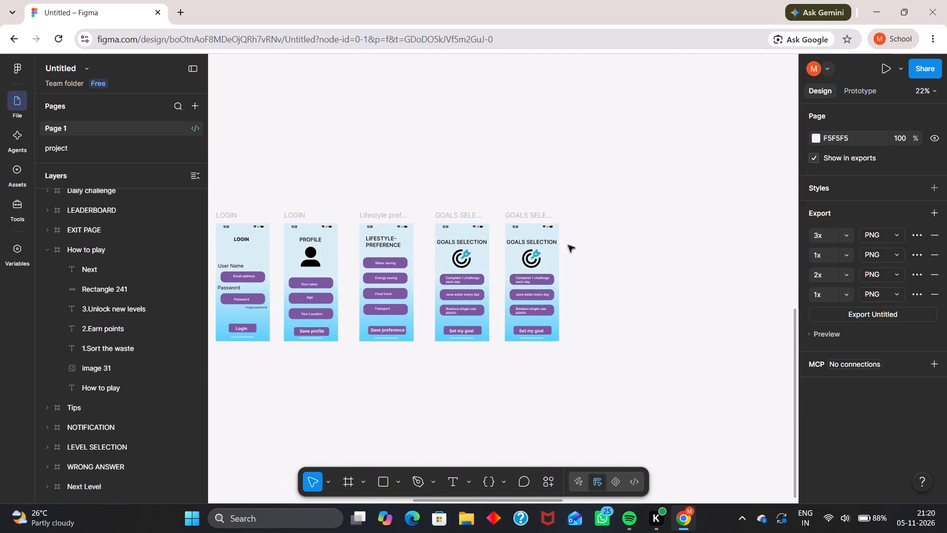
pyautogui.moveTo(583, 126); pyautogui.dragTo(530, 392, button='middle')
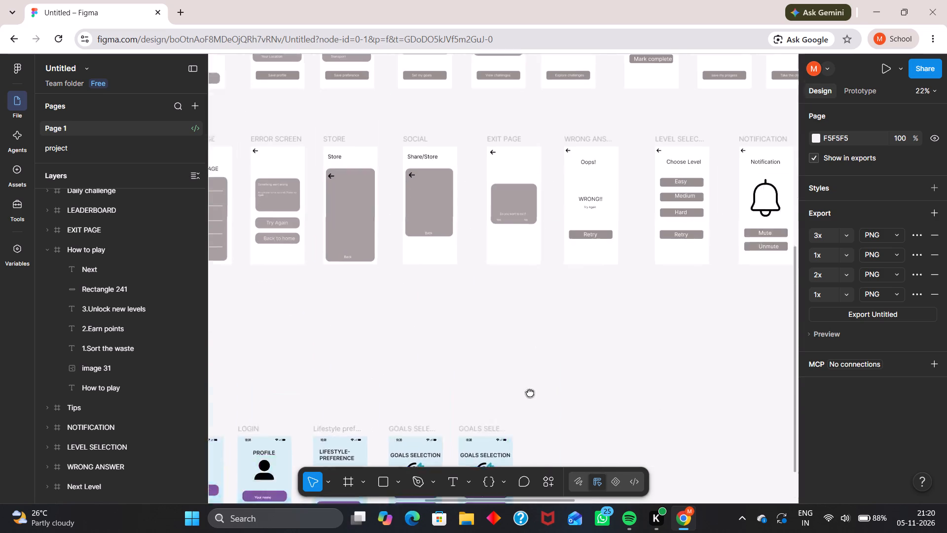
pyautogui.moveTo(530, 392); pyautogui.dragTo(528, 402, button='middle')
pyautogui.moveTo(519, 134); pyautogui.dragTo(514, 203, button='middle')
pyautogui.keyDown('ctrl'); pyautogui.scroll(5, 514, 203); pyautogui.keyUp('ctrl')
pyautogui.keyDown('ctrl'); pyautogui.scroll(-1, 514, 203); pyautogui.keyUp('ctrl')
pyautogui.keyDown('ctrl'); pyautogui.scroll(1, 514, 203); pyautogui.keyUp('ctrl')
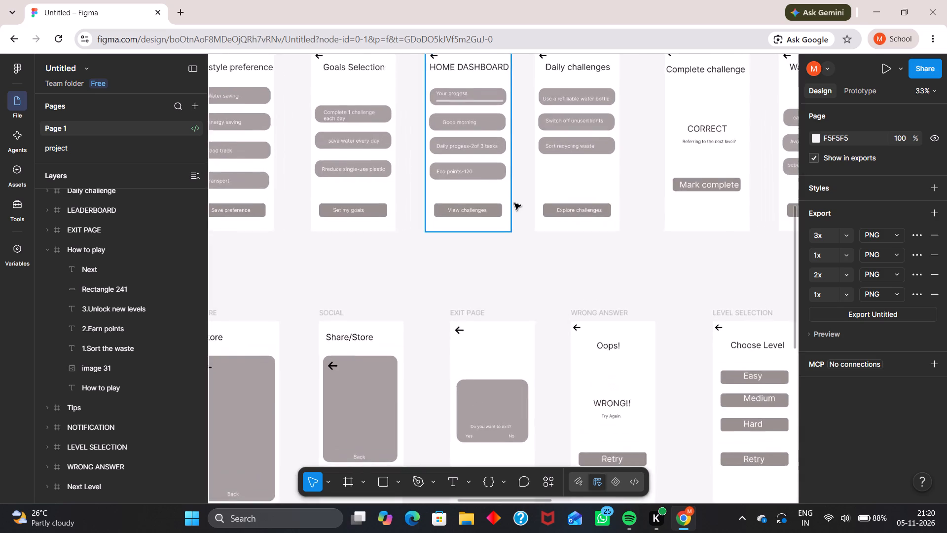
pyautogui.keyDown('ctrl'); pyautogui.scroll(2, 514, 203); pyautogui.keyUp('ctrl')
pyautogui.moveTo(520, 161); pyautogui.dragTo(527, 292, button='middle')
pyautogui.scroll(5, 527, 292)
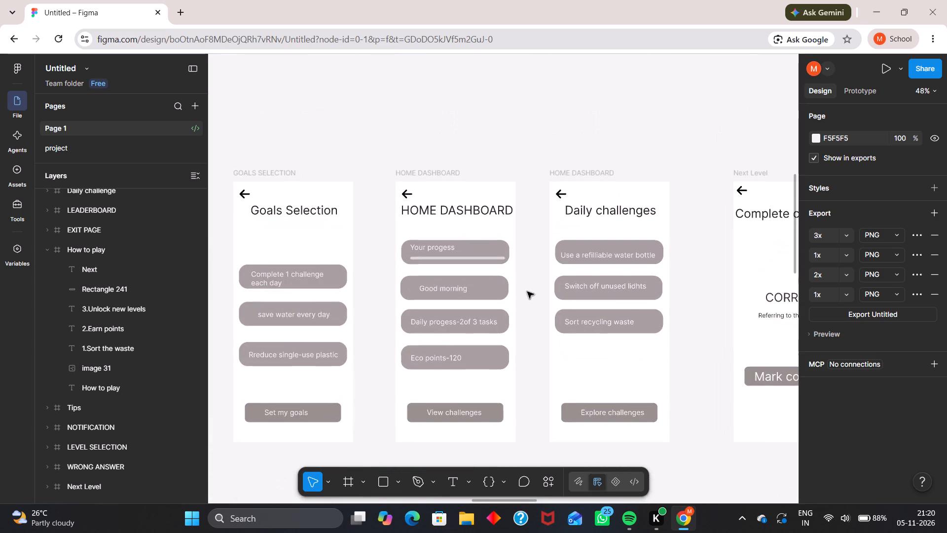
pyautogui.keyDown('ctrl'); pyautogui.moveTo(527, 290); pyautogui.dragTo(535, 253, button='middle'); pyautogui.keyUp('ctrl')
pyautogui.keyDown('ctrl'); pyautogui.scroll(5, 535, 253); pyautogui.keyUp('ctrl')
pyautogui.middleClick(563, 244)
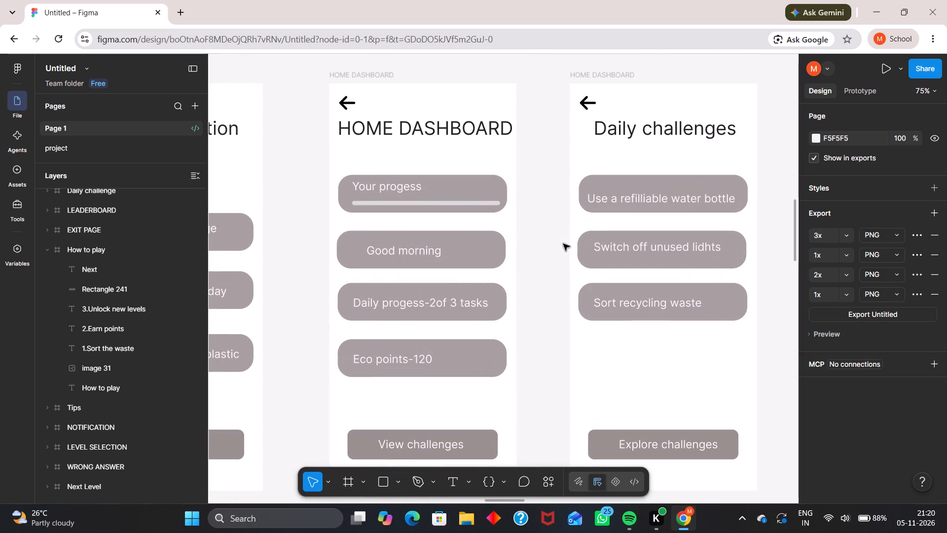
pyautogui.moveTo(525, 278); pyautogui.dragTo(546, 255, button='middle')
pyautogui.scroll(-2, 538, 276)
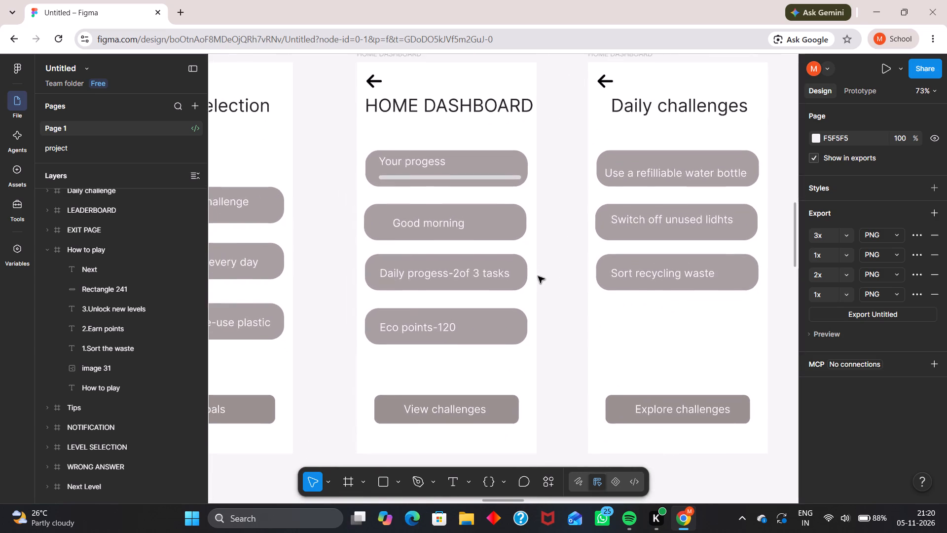
pyautogui.keyDown('ctrl'); pyautogui.scroll(-4, 538, 276); pyautogui.keyUp('ctrl')
pyautogui.keyDown('ctrl'); pyautogui.scroll(1, 538, 276); pyautogui.keyUp('ctrl')
pyautogui.keyDown('ctrl'); pyautogui.scroll(-1, 538, 276); pyautogui.keyUp('ctrl')
pyautogui.scroll(-2, 526, 367)
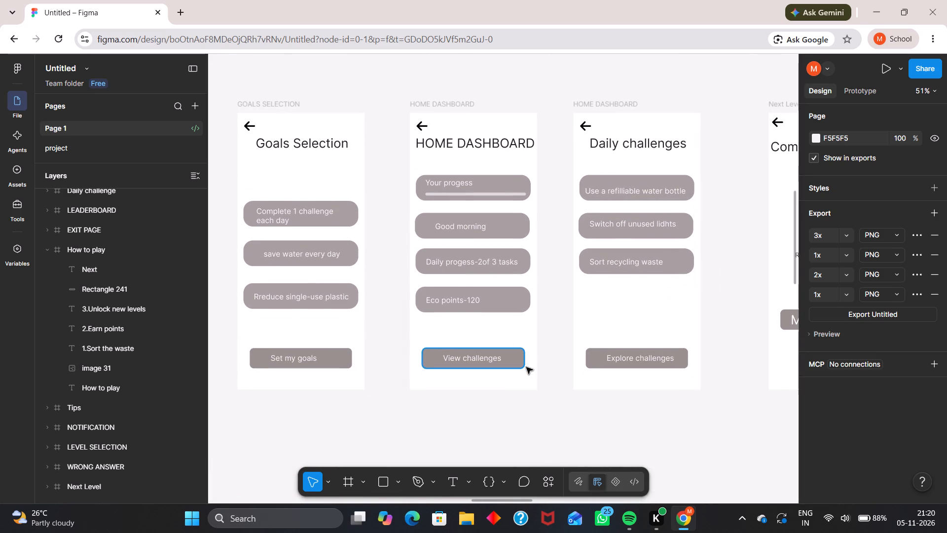
pyautogui.keyDown('ctrl'); pyautogui.scroll(-4, 526, 367); pyautogui.keyUp('ctrl')
pyautogui.keyDown('ctrl'); pyautogui.scroll(1, 526, 367); pyautogui.keyUp('ctrl')
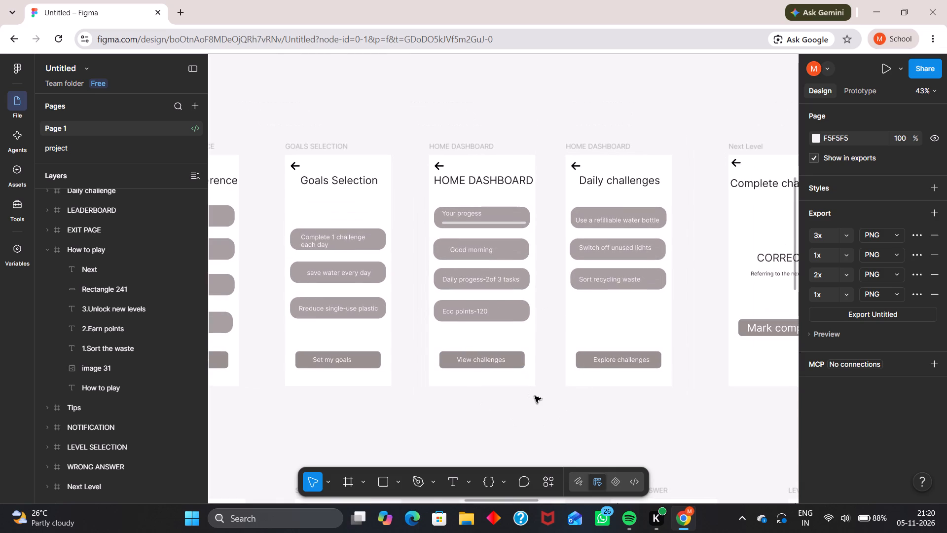
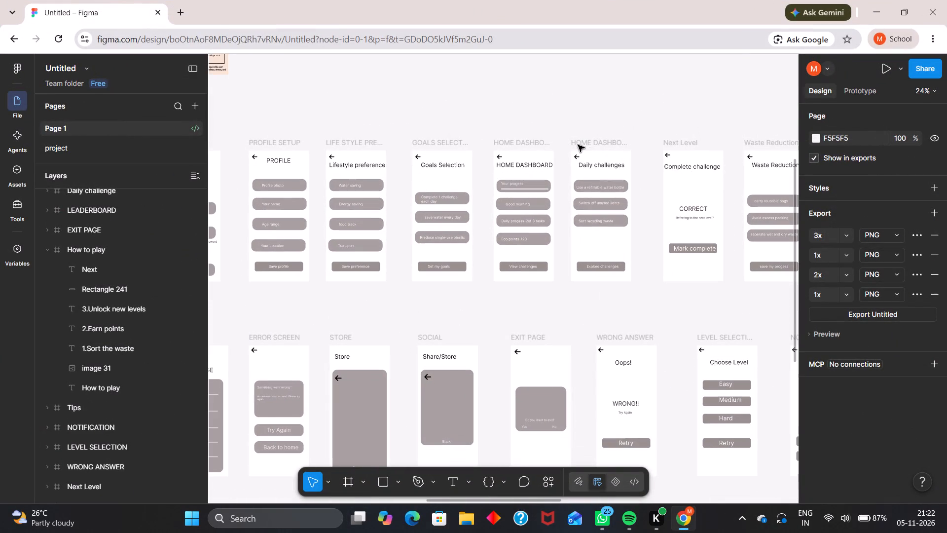
# Replace the heading on the second coloured GOALS SELECTION screen with "DAILY CHLLENGES".
pyautogui.scroll(-7, 538, 256)
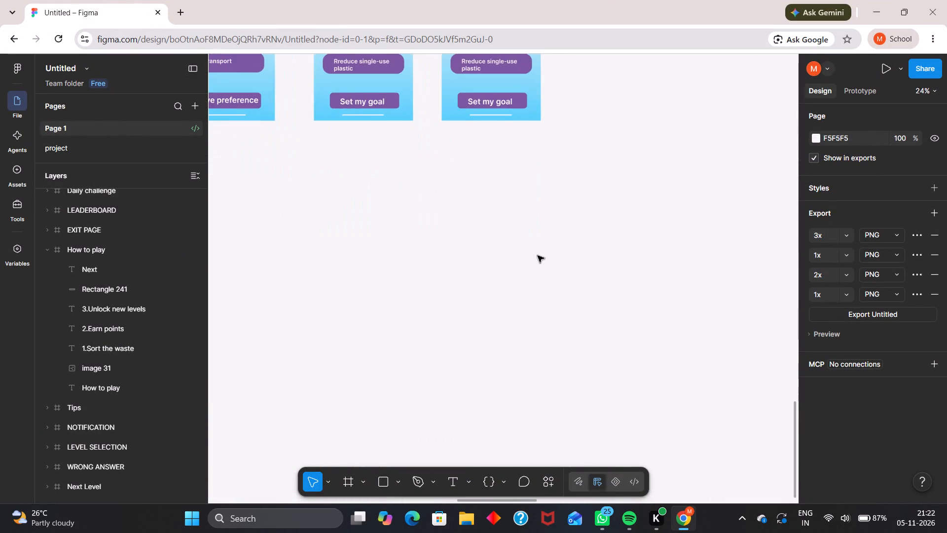
pyautogui.scroll(3, 585, 122)
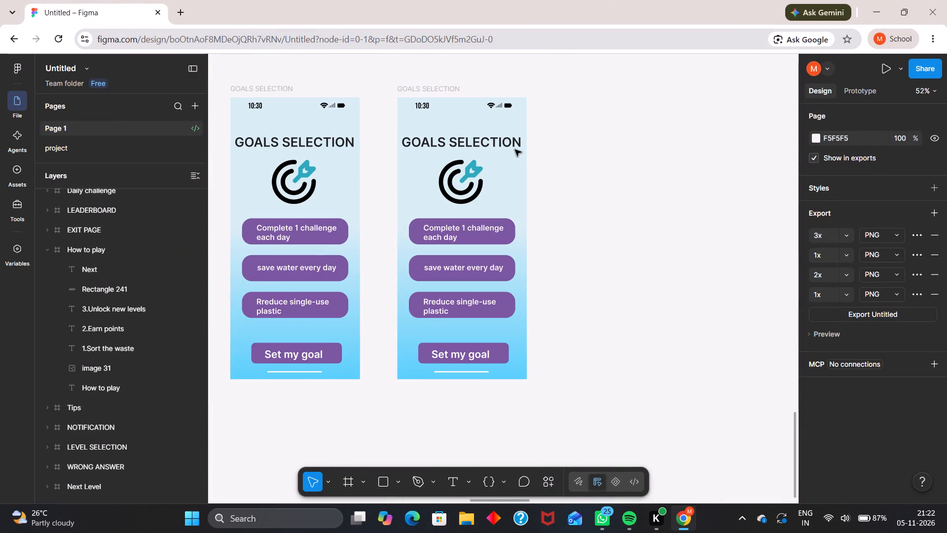
pyautogui.doubleClick(511, 144)
pyautogui.doubleClick(511, 144)
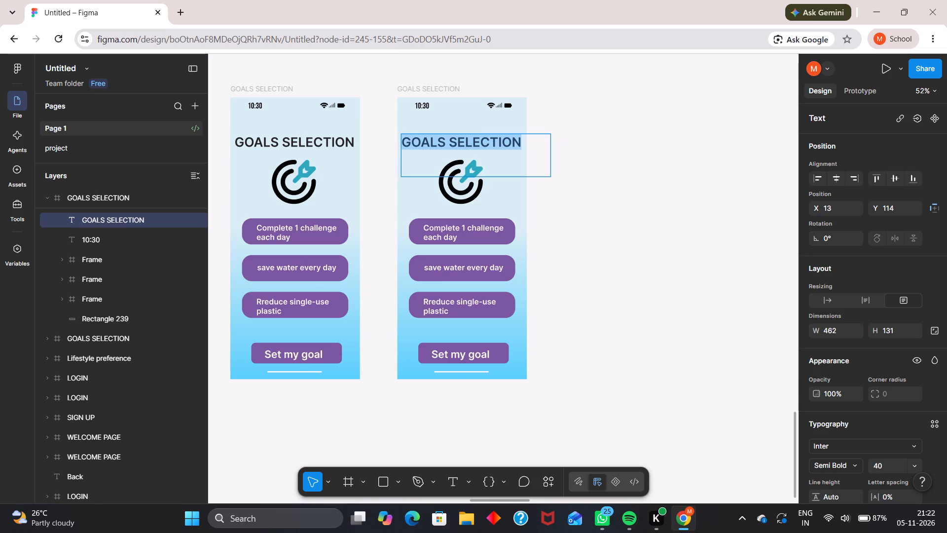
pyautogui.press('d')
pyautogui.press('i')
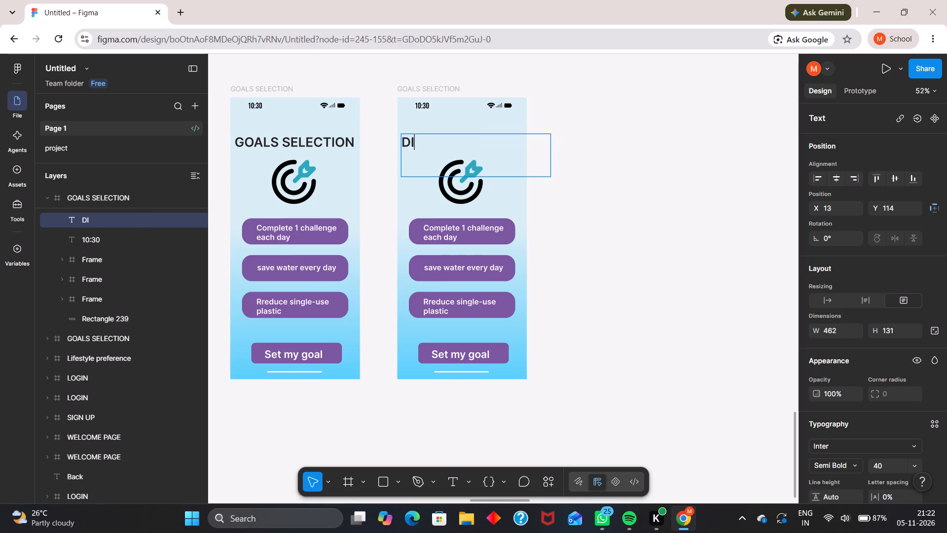
# Replace the heading text on the duplicated GOALS SELECTION screen with new wording starting with "DAIL".
pyautogui.press('BackSpace')
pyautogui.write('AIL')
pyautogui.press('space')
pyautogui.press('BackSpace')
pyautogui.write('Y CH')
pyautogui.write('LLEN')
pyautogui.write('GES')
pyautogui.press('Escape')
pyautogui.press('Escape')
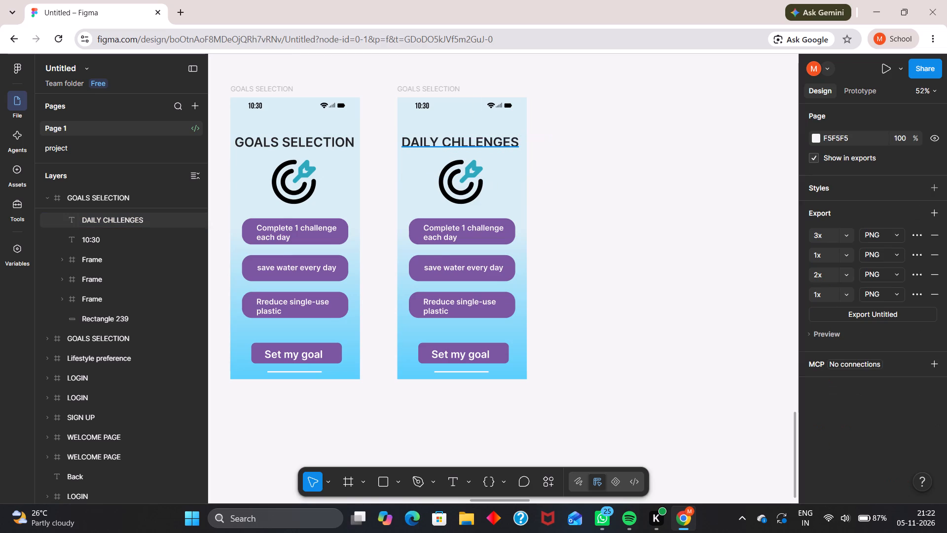
# Insert the missing A in the second screen's heading so it reads "DAILY CHALLENGES".
pyautogui.doubleClick(467, 140)
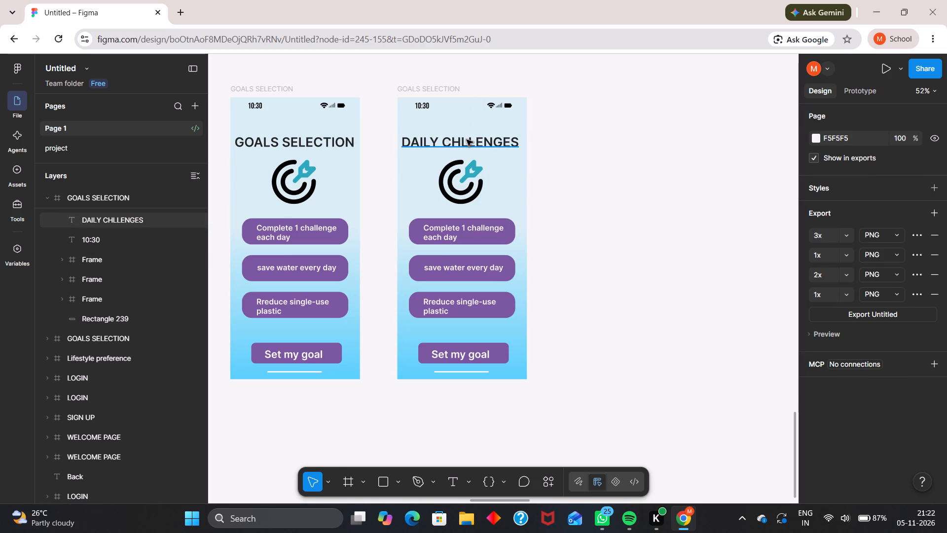
pyautogui.click(467, 140)
pyautogui.click(459, 140)
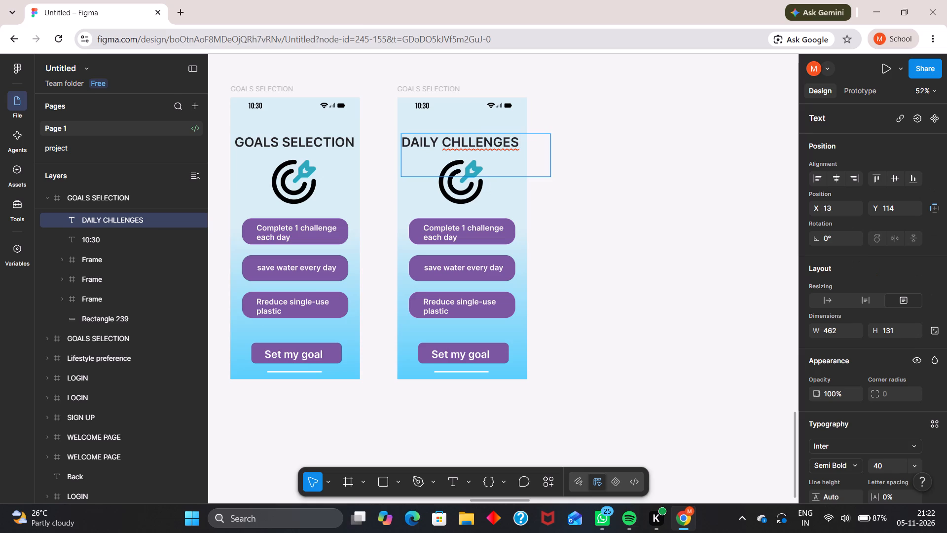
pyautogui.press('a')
pyautogui.click(523, 161)
pyautogui.doubleClick(608, 188)
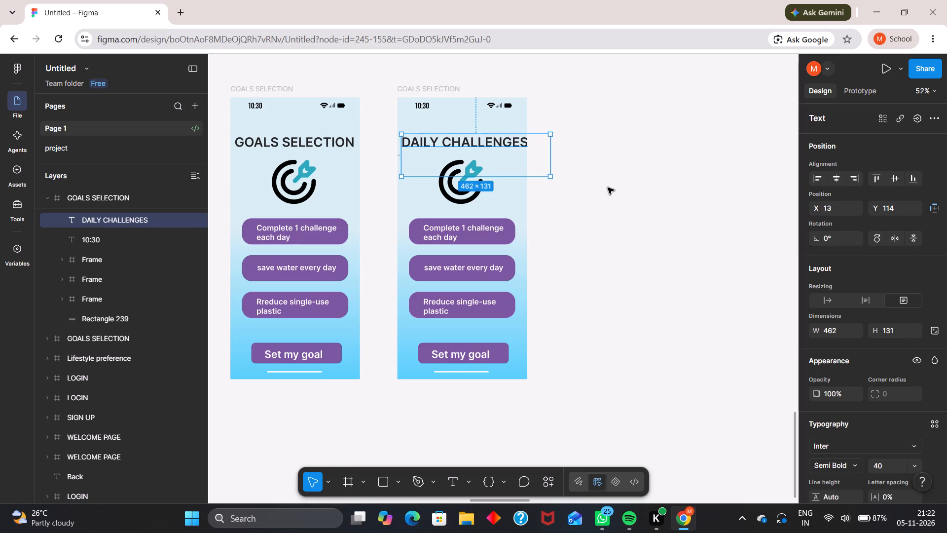
# Set the font size of the DAILY CHALLENGES heading to 36.
pyautogui.click(506, 145)
pyautogui.scroll(-2, 877, 334)
pyautogui.scroll(1, 877, 335)
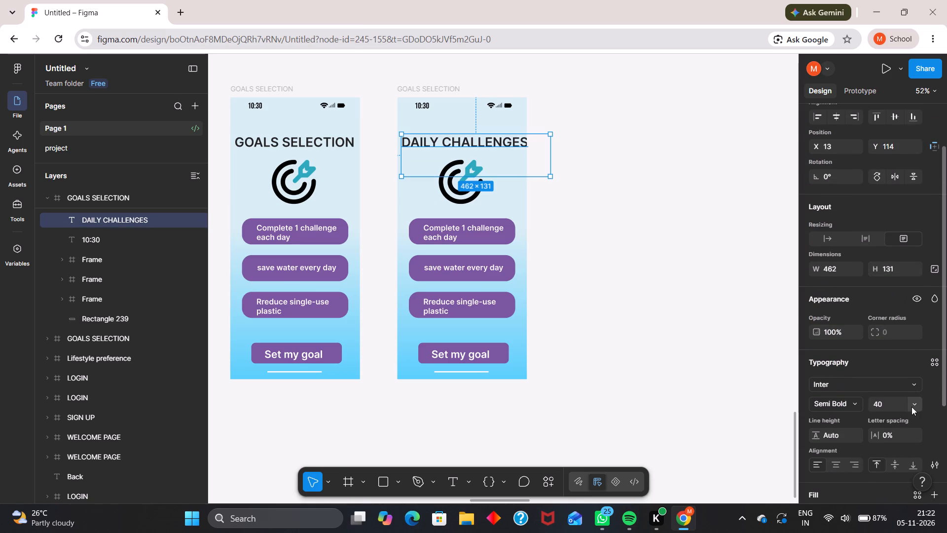
pyautogui.click(913, 403)
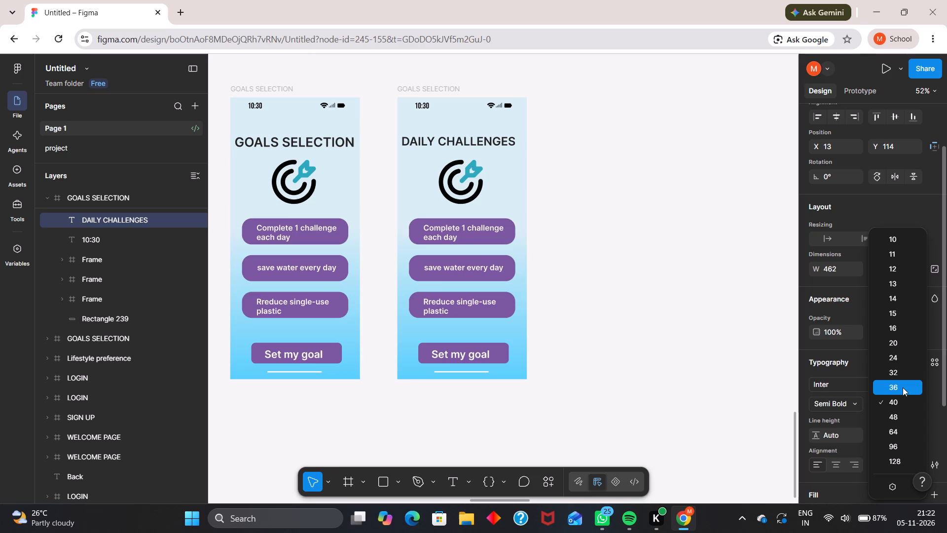
pyautogui.click(903, 387)
pyautogui.click(652, 320)
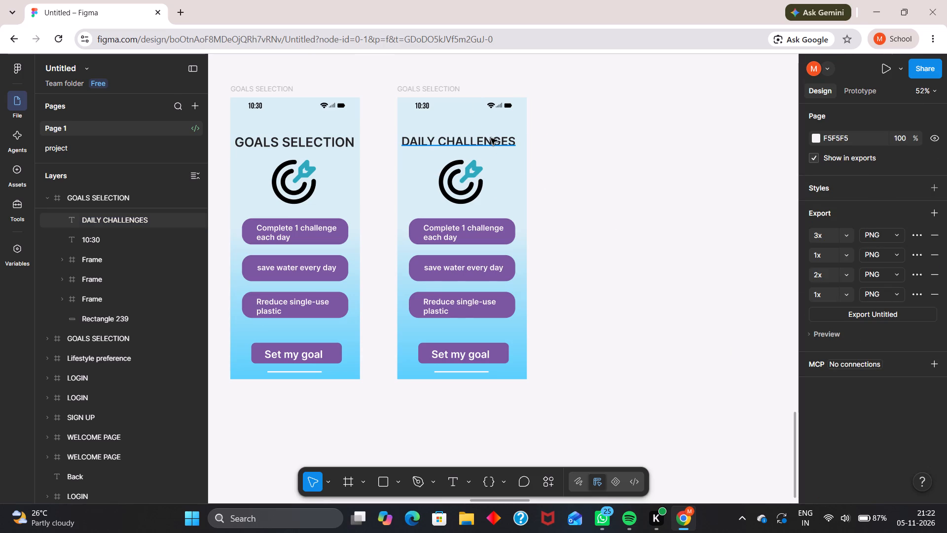
# Shift the DAILY CHALLENGES heading slightly to the right, to X 28, keeping Y at 114.
pyautogui.moveTo(491, 138); pyautogui.dragTo(495, 138)
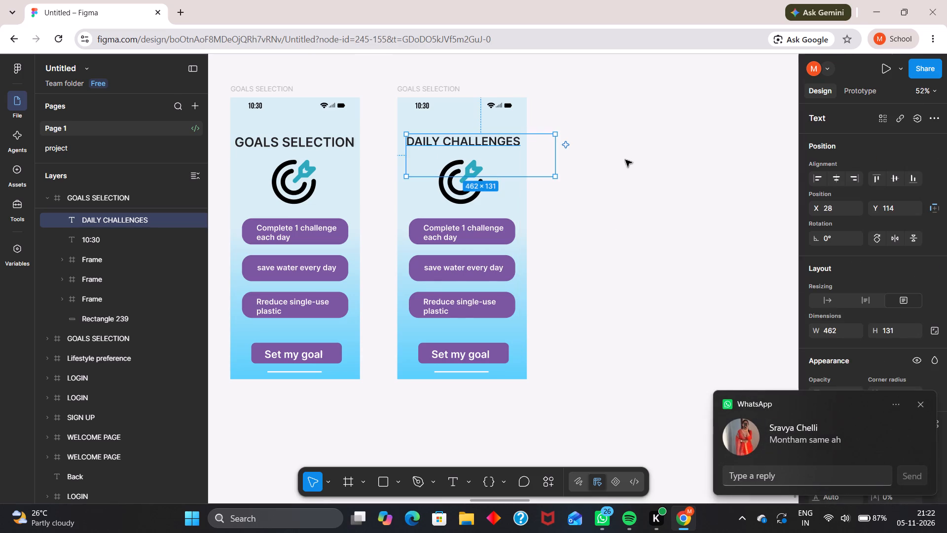
pyautogui.click(634, 161)
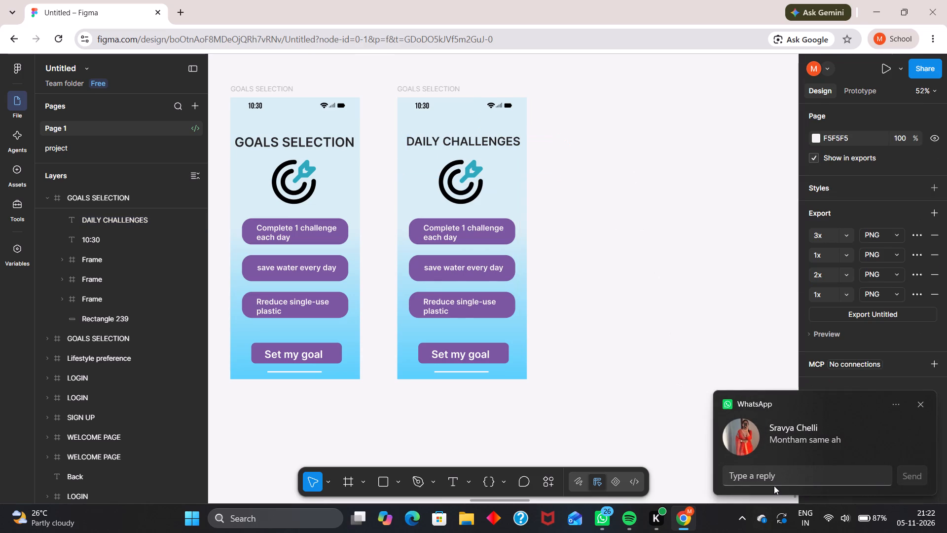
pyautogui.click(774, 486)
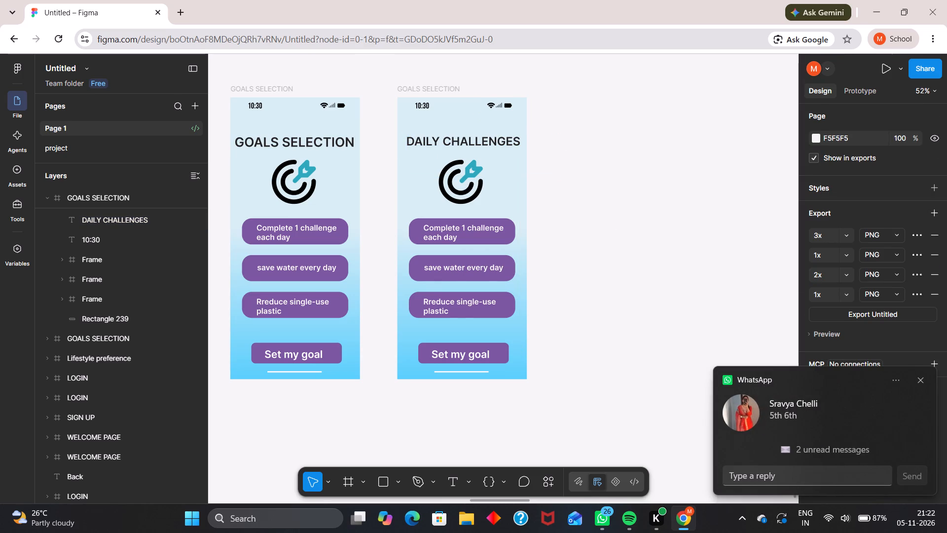
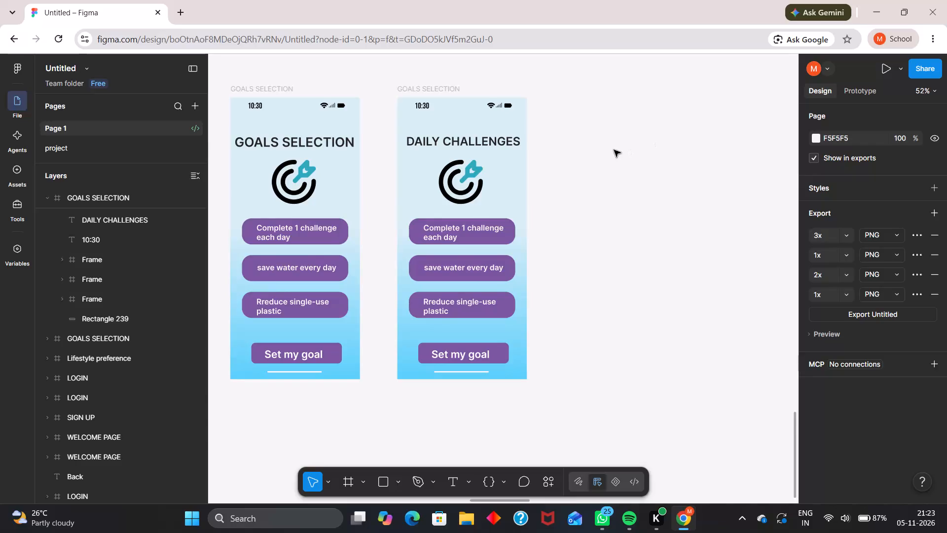
# Delete the target icon below the DAILY CHALLENGES heading on the duplicated screen.
pyautogui.hscroll(1, 582, 169)
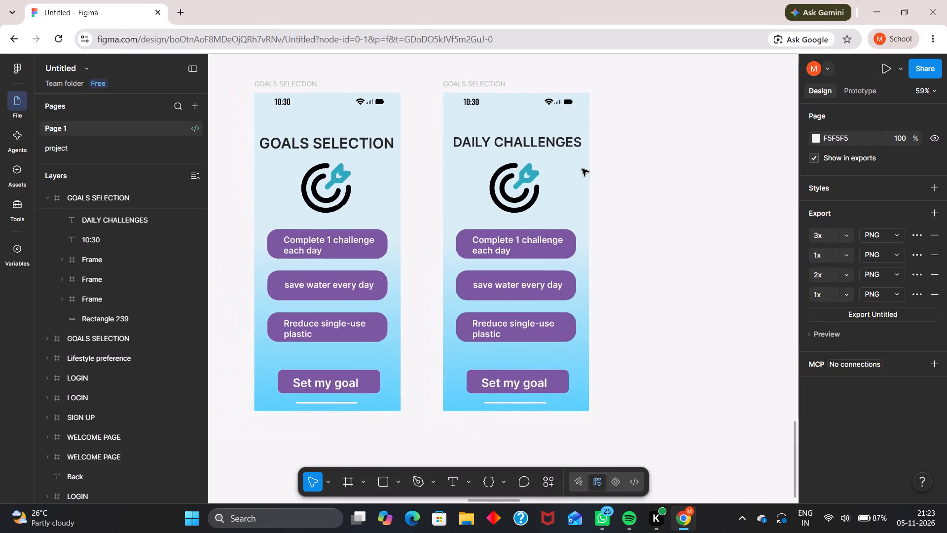
pyautogui.click(522, 183)
pyautogui.press('BackSpace')
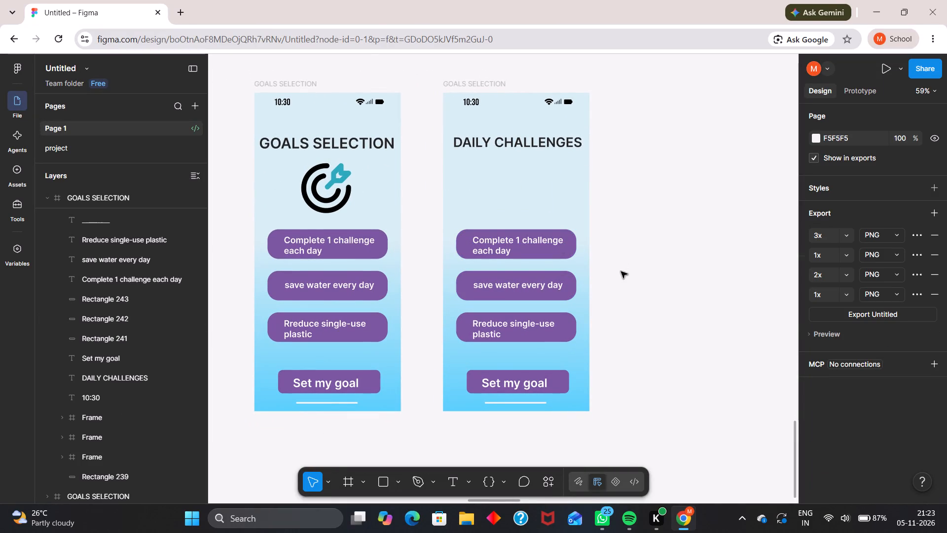
# Examine the grey wireframe screens, particularly the Daily challenges one, for its option texts and button label.
pyautogui.click(555, 240)
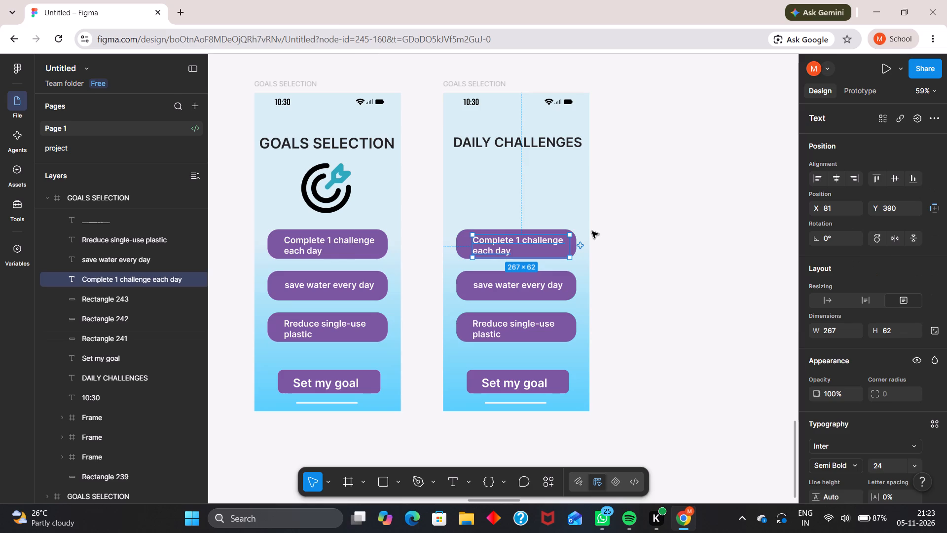
pyautogui.click(592, 231)
pyautogui.scroll(4, 657, 156)
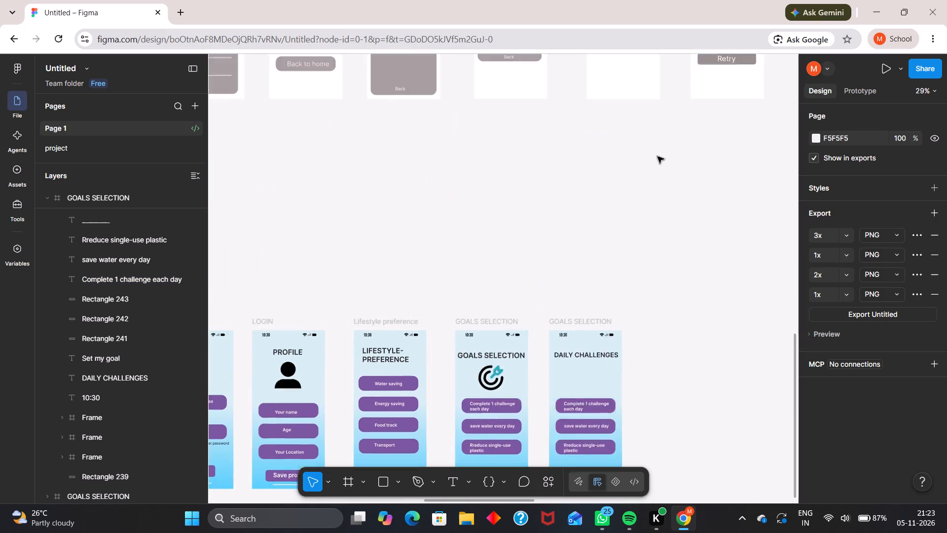
pyautogui.scroll(3, 657, 156)
pyautogui.click(657, 156)
pyautogui.scroll(-1, 657, 156)
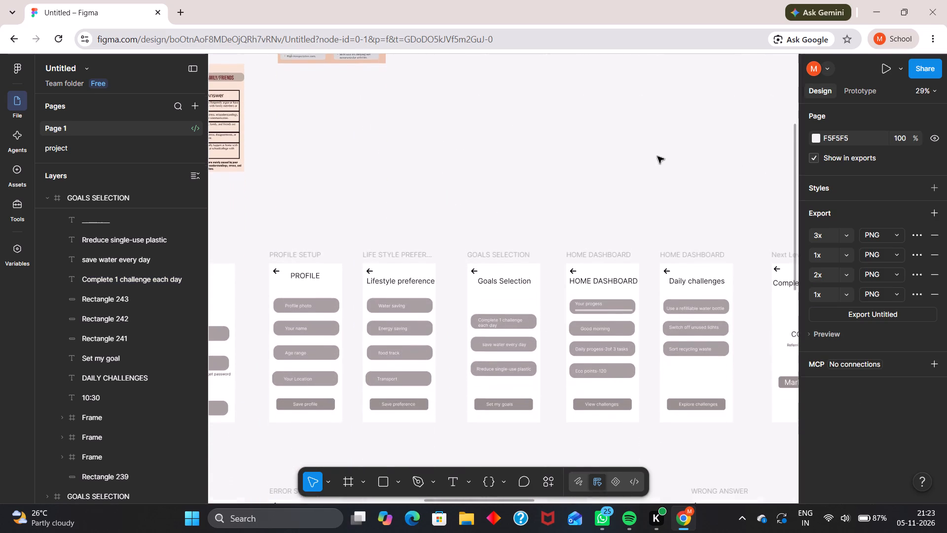
pyautogui.scroll(-1, 657, 156)
pyautogui.hscroll(-2, 657, 156)
pyautogui.hscroll(-1, 698, 251)
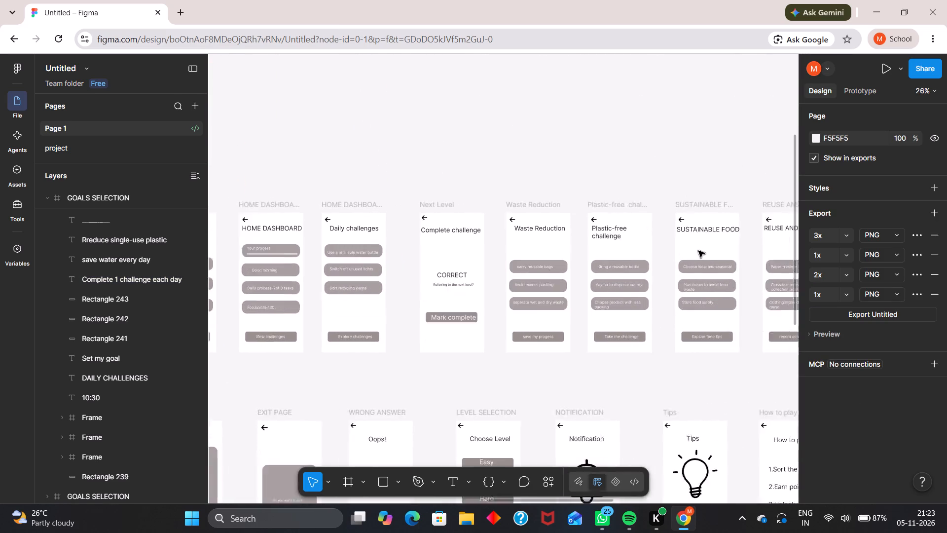
pyautogui.hscroll(-7, 698, 251)
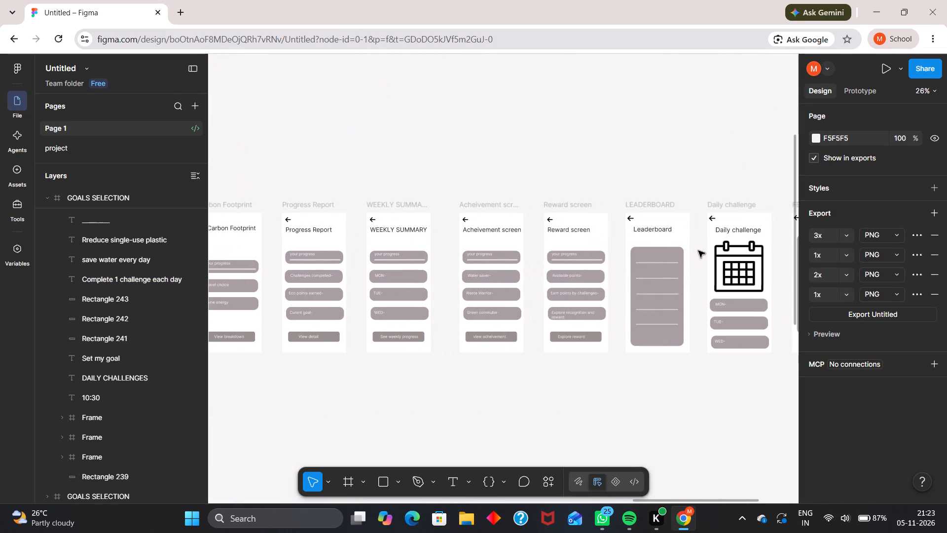
pyautogui.hscroll(7, 698, 251)
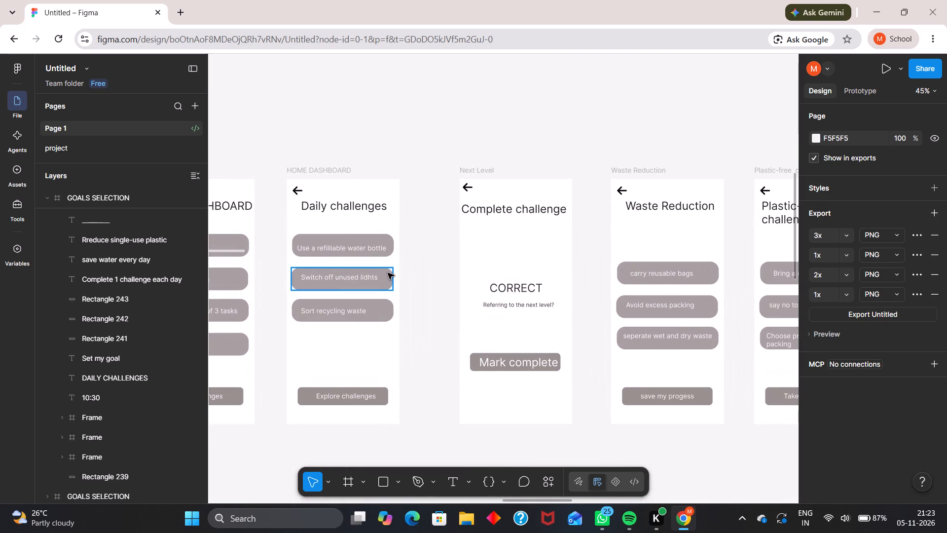
pyautogui.hscroll(1, 388, 273)
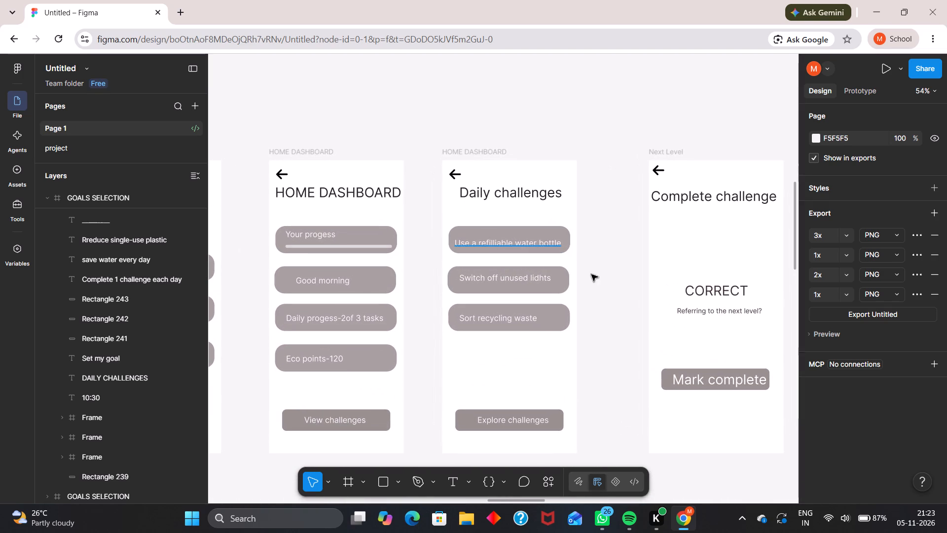
pyautogui.click(593, 274)
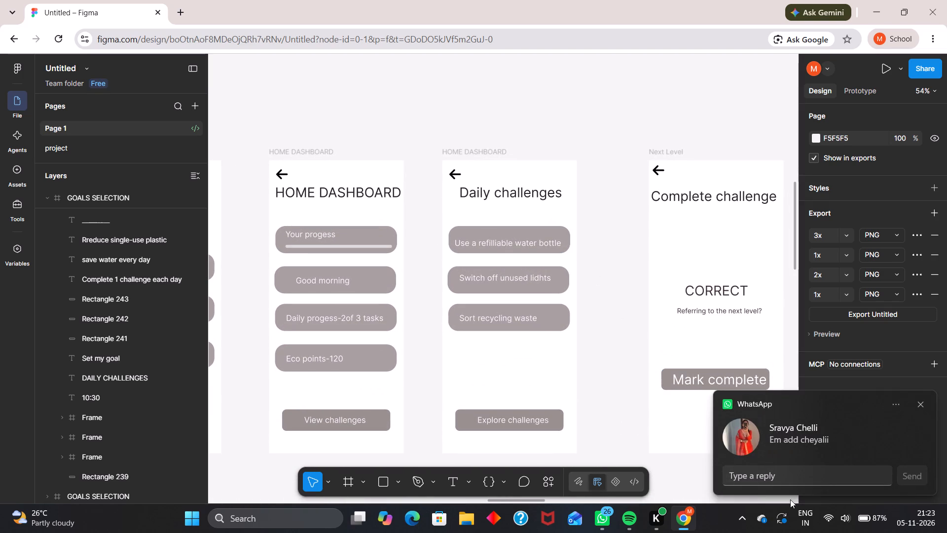
# Write the reply "slides" to the incoming WhatsApp message from its notification.
pyautogui.click(786, 485)
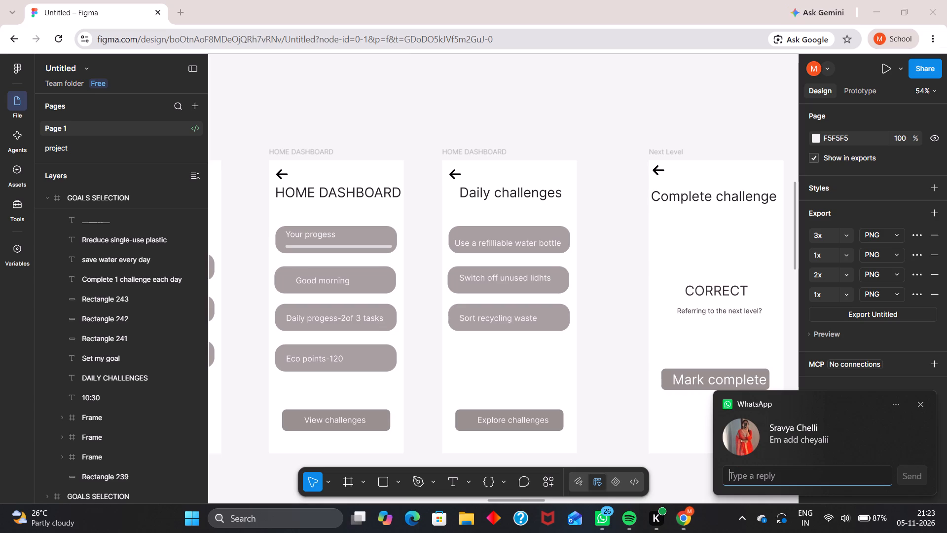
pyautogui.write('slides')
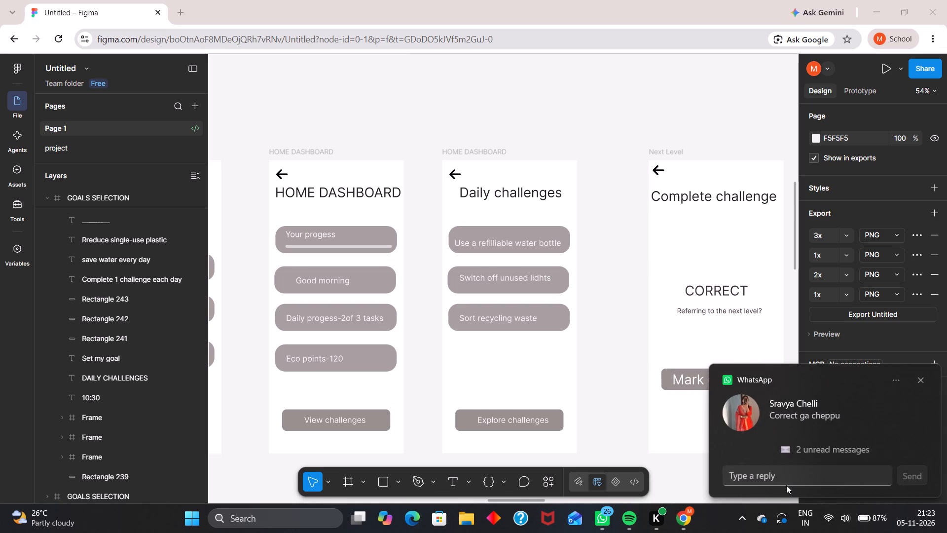
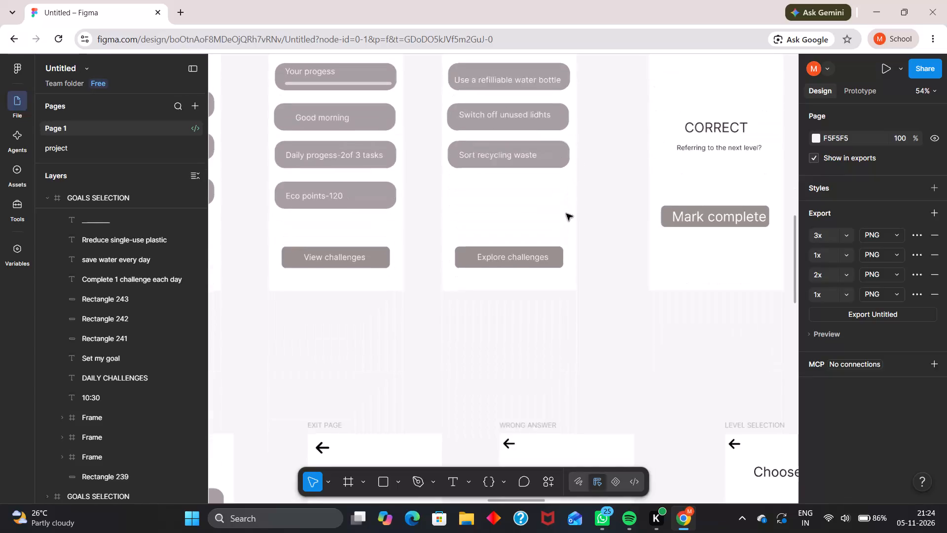
# Review the grey Daily challenges wireframe and its neighbouring screens as reference for the coloured DAILY CHALLENGES screen.
pyautogui.hscroll(1, 380, 281)
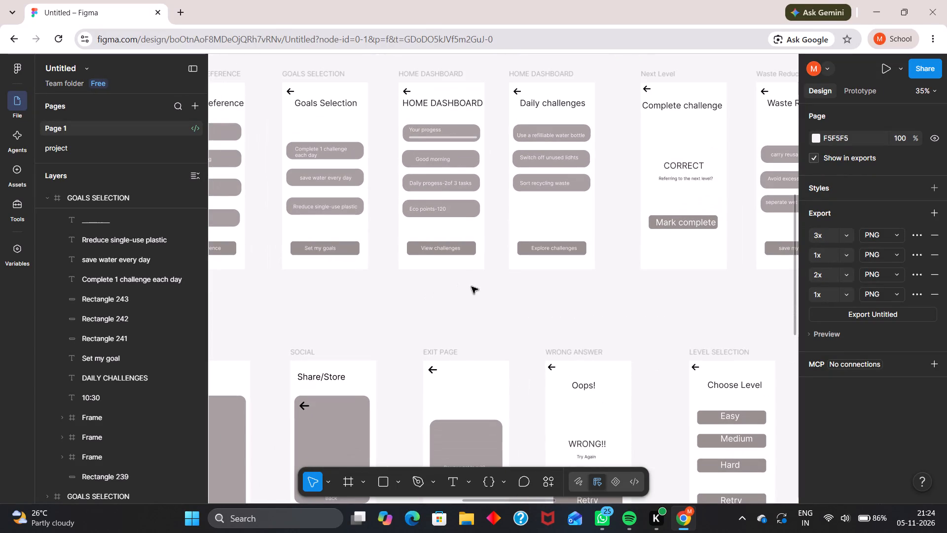
pyautogui.scroll(-4, 472, 287)
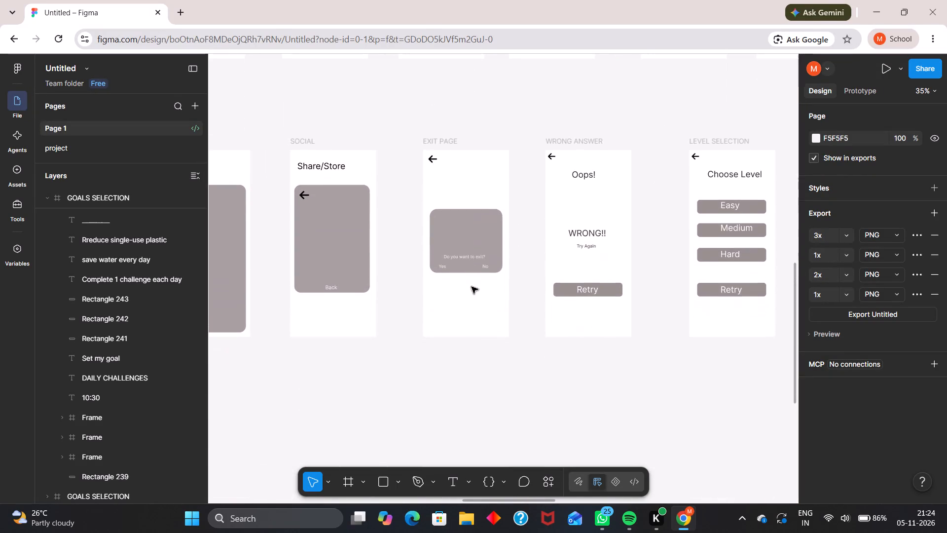
pyautogui.scroll(-5, 472, 287)
pyautogui.scroll(2, 508, 171)
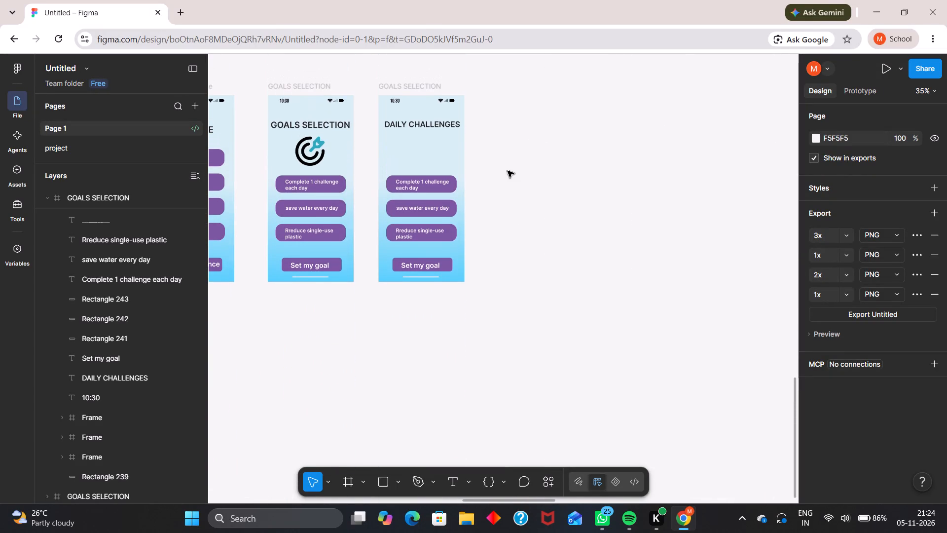
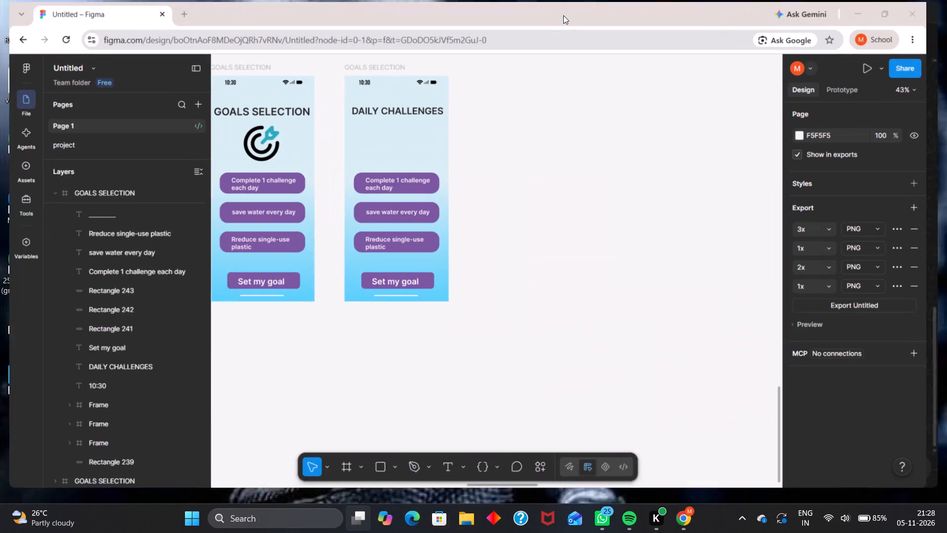
# Duplicate the DAILY CHALLENGES screen and place the copy beside it at about X 7374, Y 5335.
pyautogui.keyDown('ctrl'); pyautogui.scroll(-4, 566, 0); pyautogui.keyUp('ctrl')
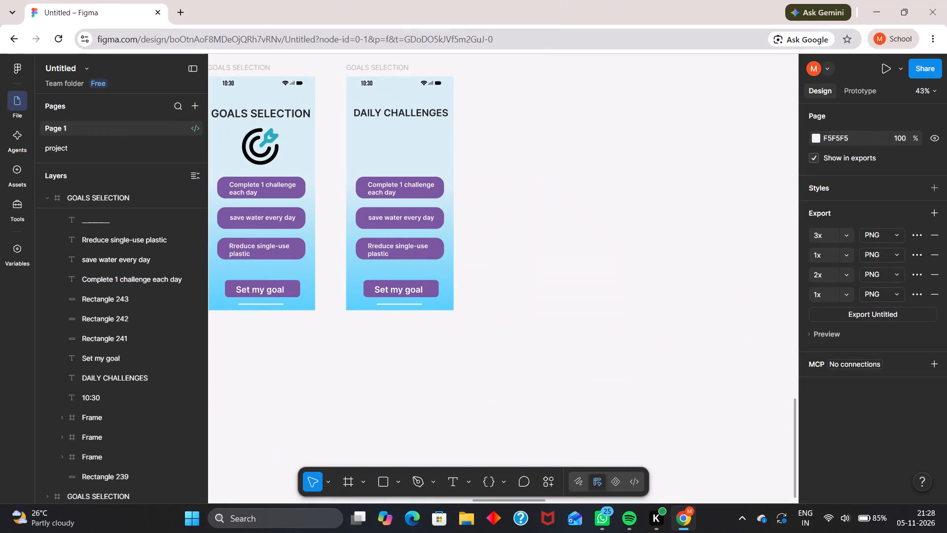
pyautogui.click(497, 107)
pyautogui.scroll(2, 497, 107)
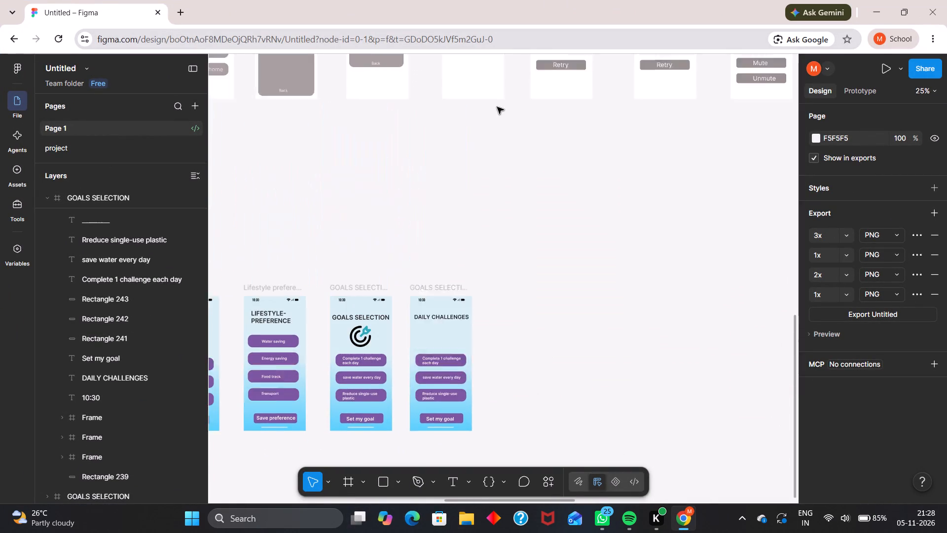
pyautogui.scroll(1, 497, 107)
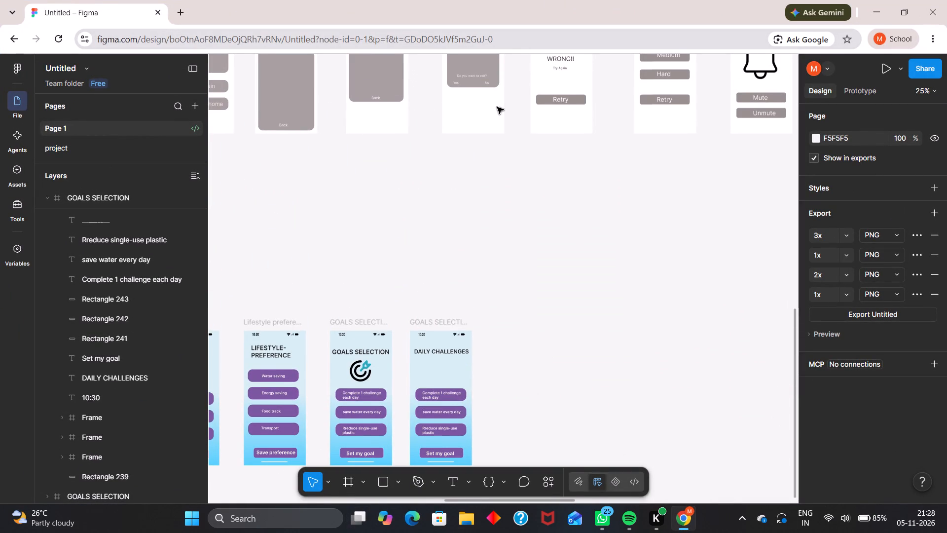
pyautogui.click(439, 292)
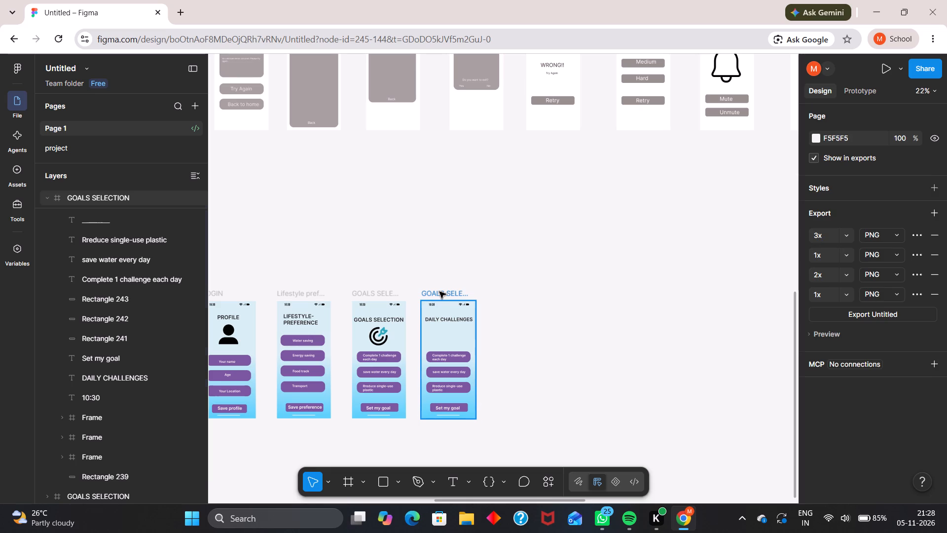
pyautogui.keyDown('alt'); pyautogui.moveTo(439, 292); pyautogui.dragTo(541, 288); pyautogui.keyUp('alt')
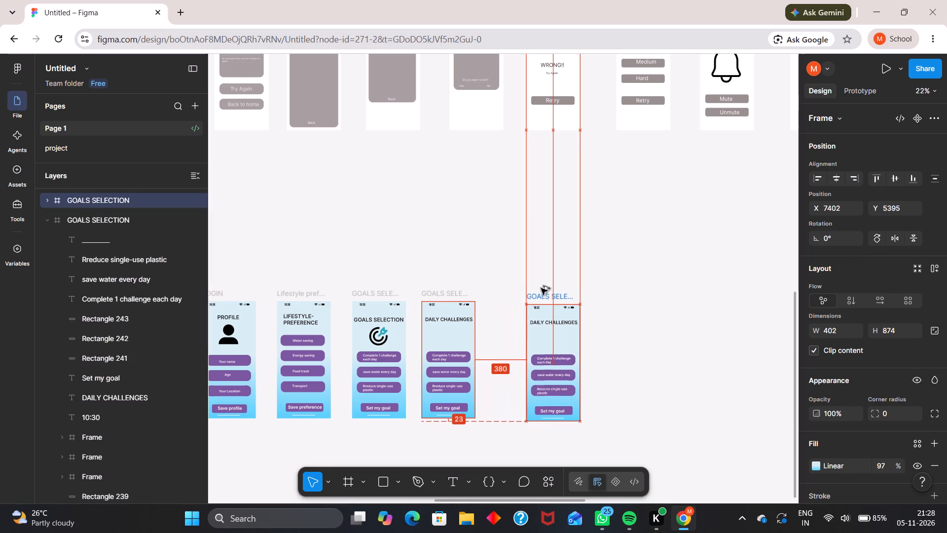
pyautogui.keyDown('alt'); pyautogui.moveTo(541, 288); pyautogui.dragTo(541, 287); pyautogui.keyUp('alt')
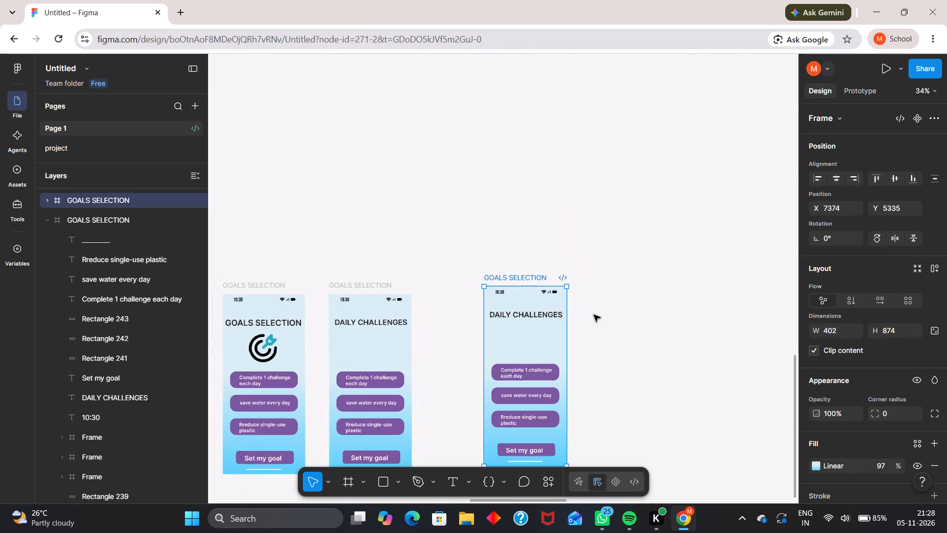
# Replace the heading on the new copy of the DAILY CHALLENGES screen with SETTINGS.
pyautogui.hscroll(-1, 608, 227)
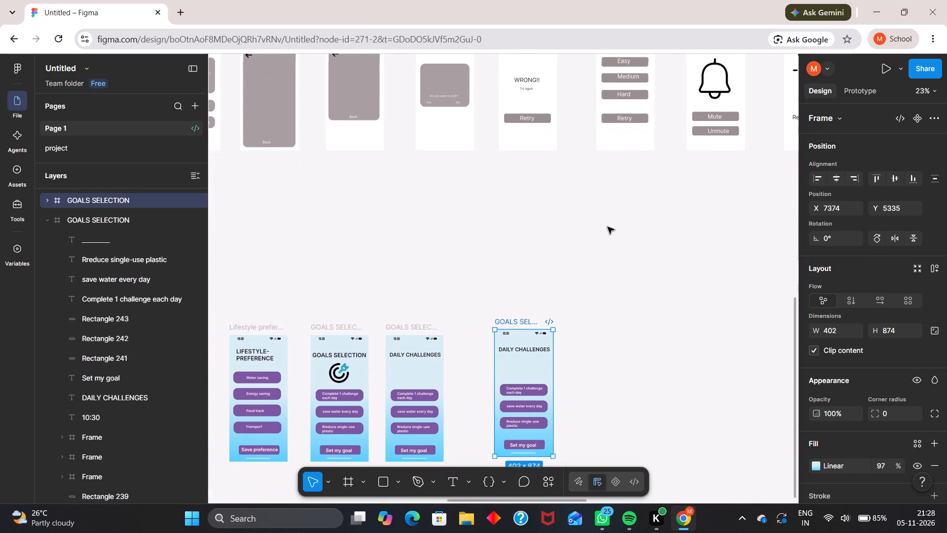
pyautogui.hscroll(-1, 608, 227)
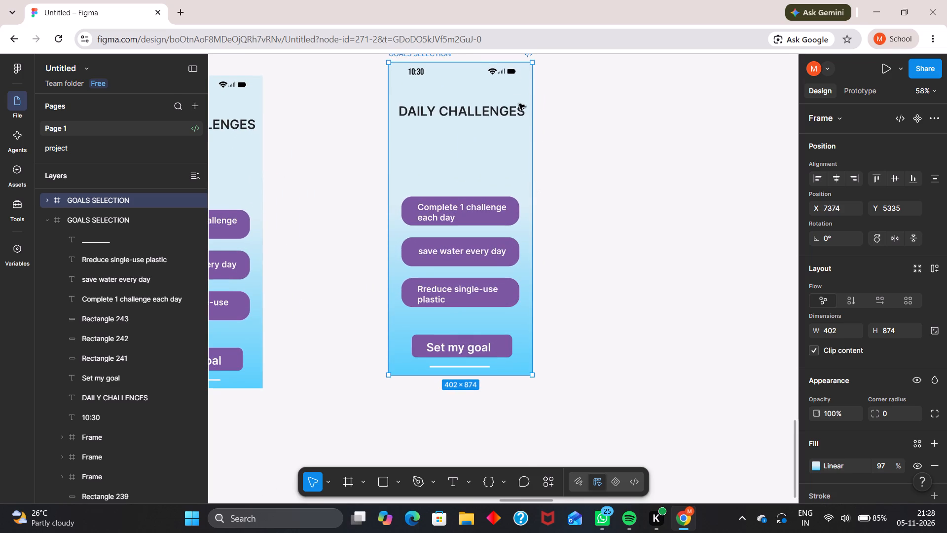
pyautogui.doubleClick(499, 110)
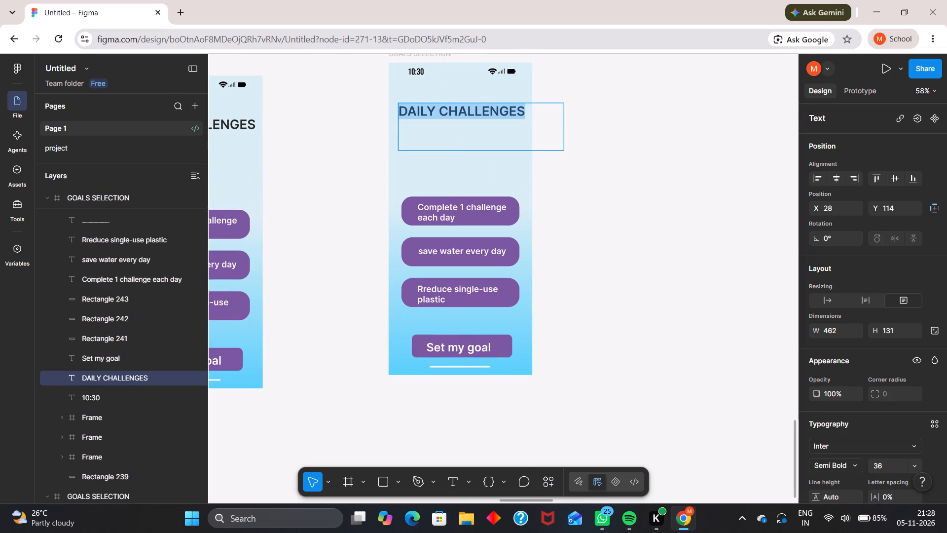
pyautogui.write('SETT')
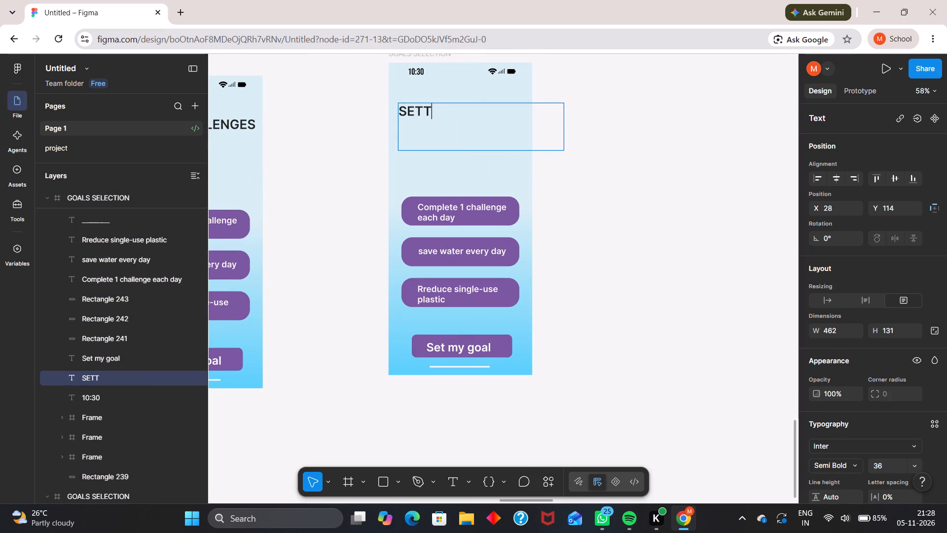
pyautogui.write('INGS')
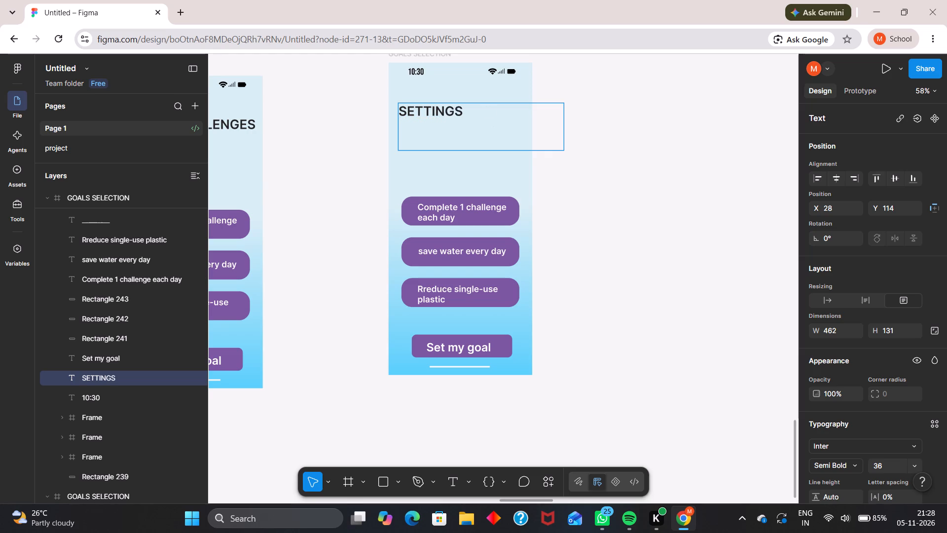
# Set the font size of the whole SETTINGS heading to 40.
pyautogui.hotkey('ctrl', 'a')
pyautogui.scroll(-1, 871, 281)
pyautogui.scroll(1, 893, 284)
pyautogui.scroll(-1, 904, 292)
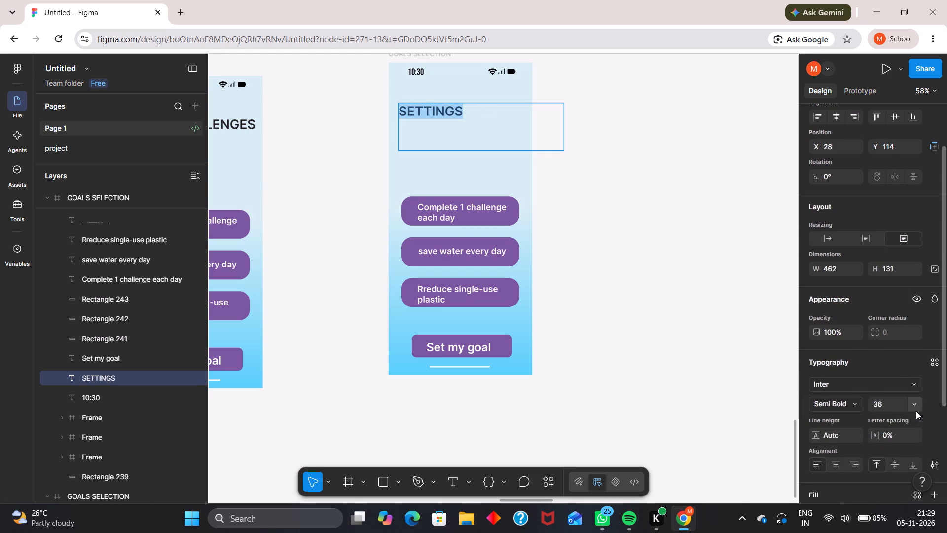
pyautogui.click(916, 402)
pyautogui.click(916, 402)
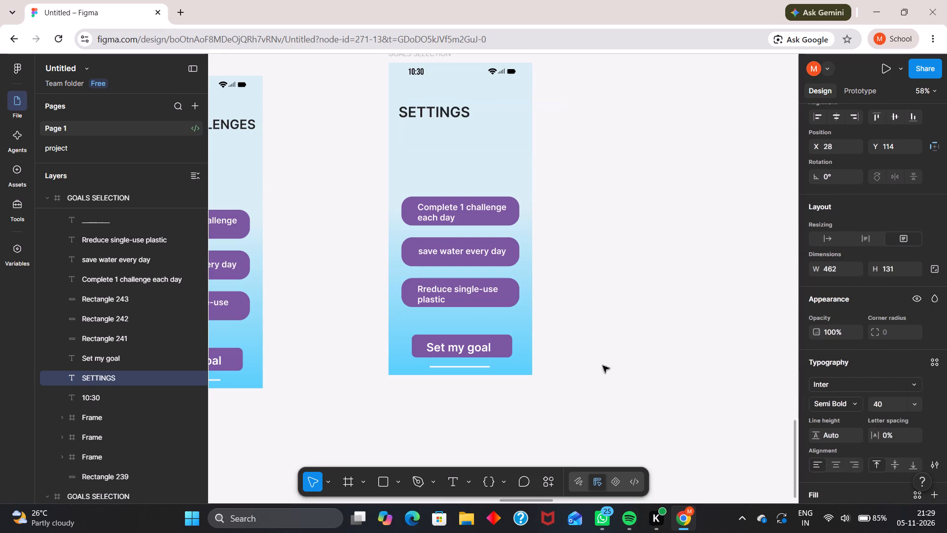
pyautogui.click(576, 308)
pyautogui.click(591, 221)
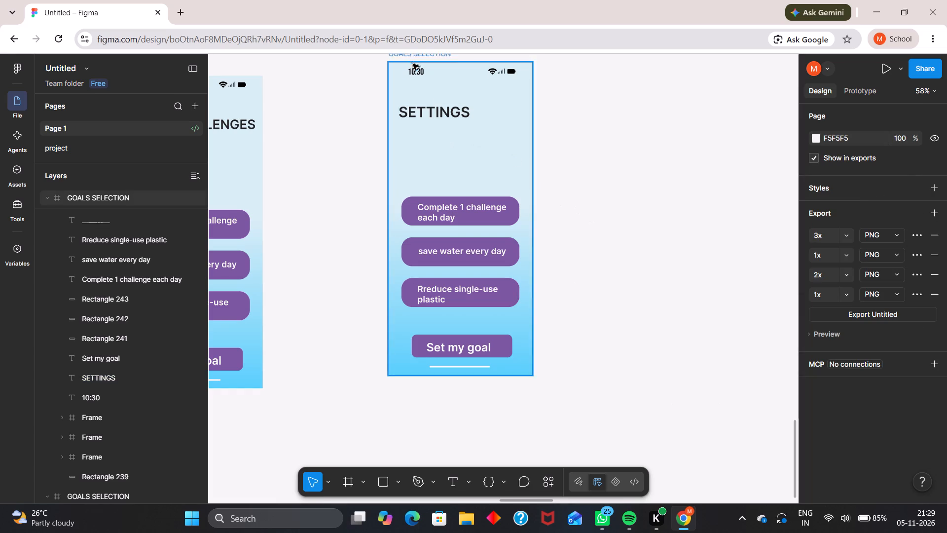
# Move the SETTINGS heading sideways to about X 99 so its text is centred on the screen.
pyautogui.moveTo(435, 107); pyautogui.dragTo(456, 107)
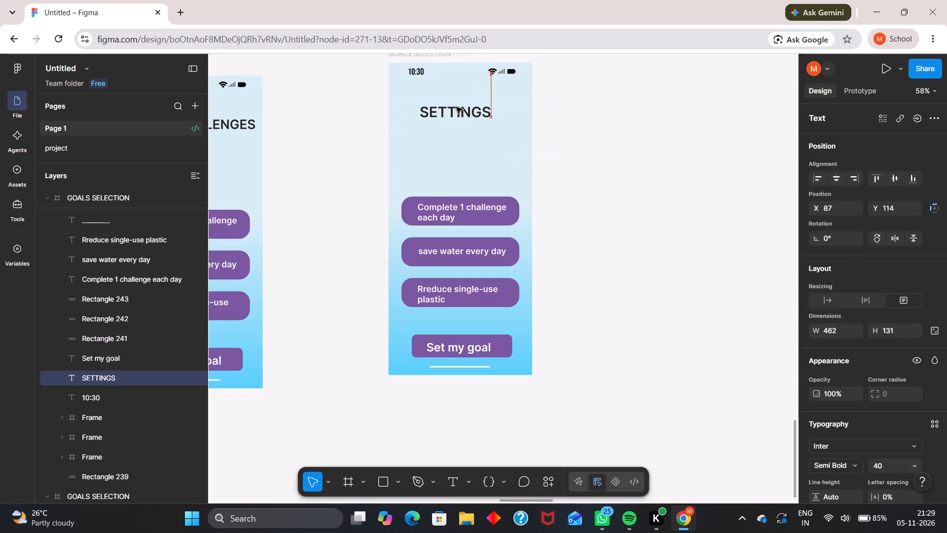
pyautogui.moveTo(456, 107); pyautogui.dragTo(460, 107)
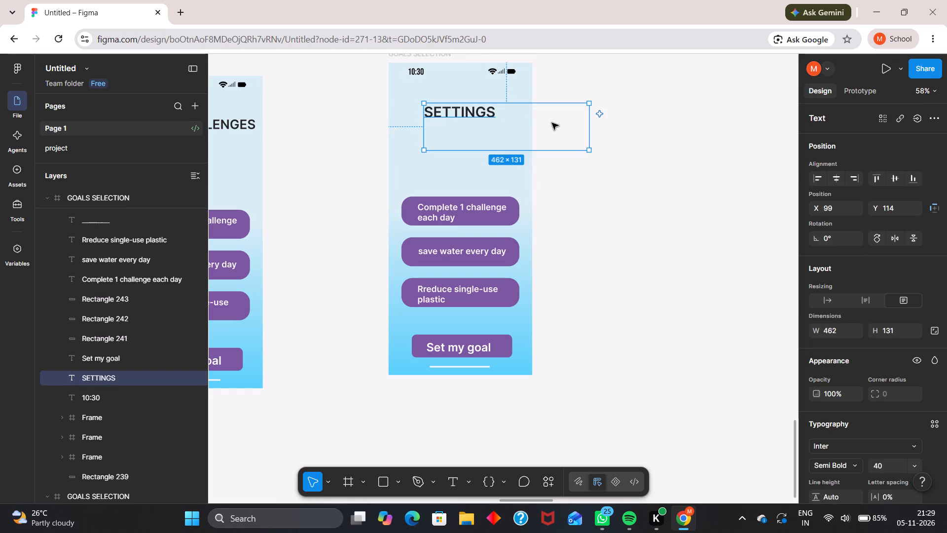
pyautogui.click(657, 209)
# Shrink the SETTINGS text box to about 229 wide and reduce its height to fit closer around the heading.
pyautogui.click(465, 102)
pyautogui.moveTo(590, 125); pyautogui.dragTo(502, 129)
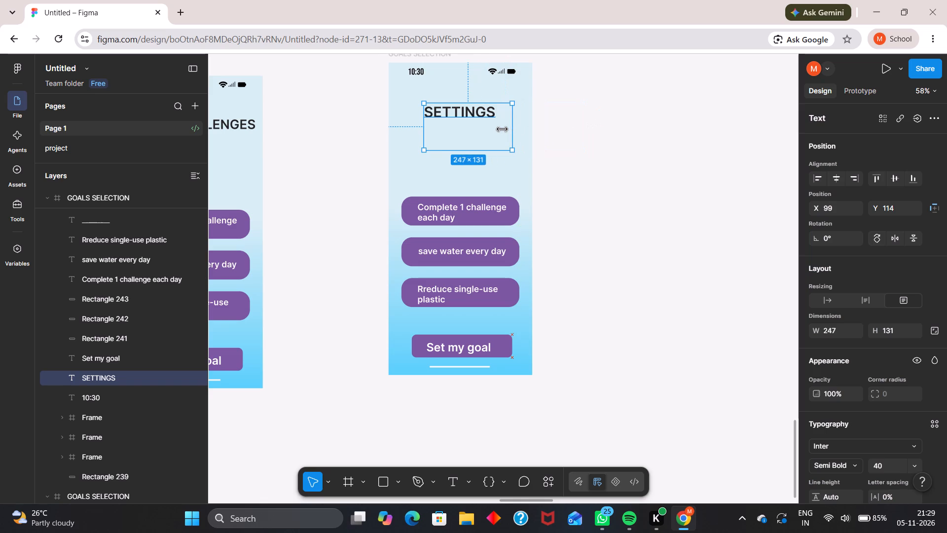
pyautogui.moveTo(502, 129); pyautogui.dragTo(490, 129)
pyautogui.moveTo(490, 129); pyautogui.dragTo(506, 129)
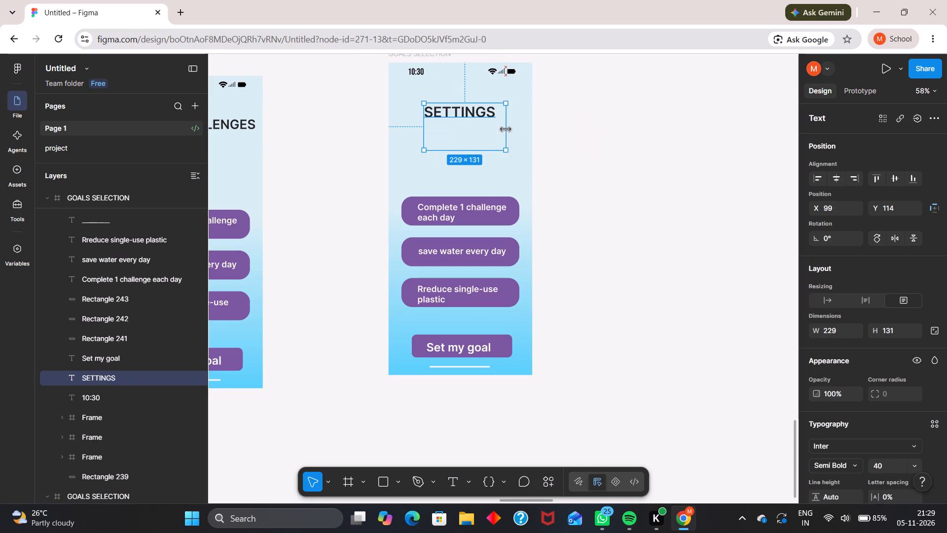
pyautogui.moveTo(493, 152); pyautogui.dragTo(494, 123)
pyautogui.click(610, 163)
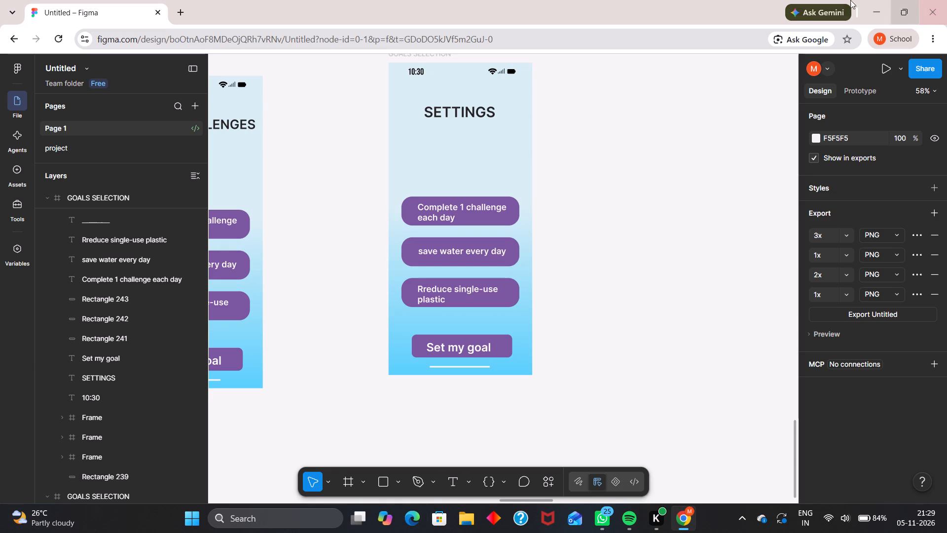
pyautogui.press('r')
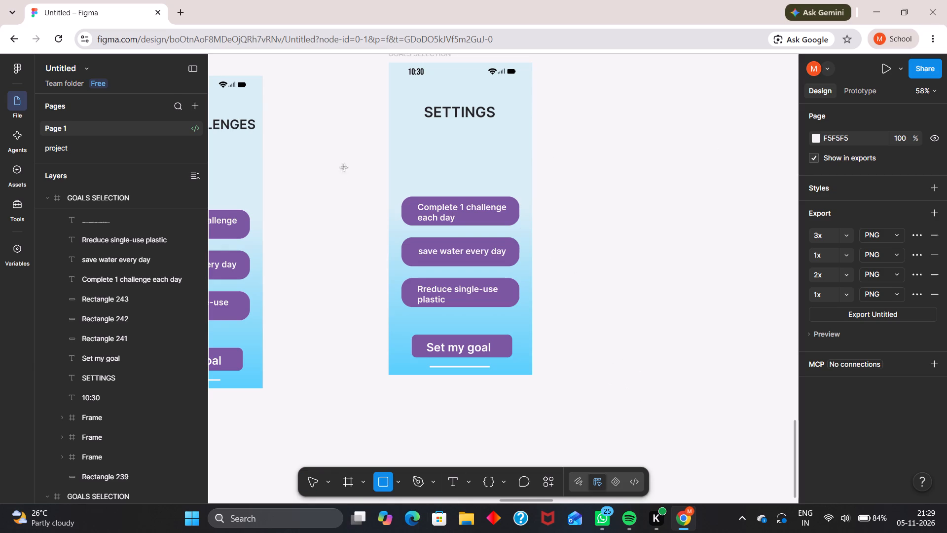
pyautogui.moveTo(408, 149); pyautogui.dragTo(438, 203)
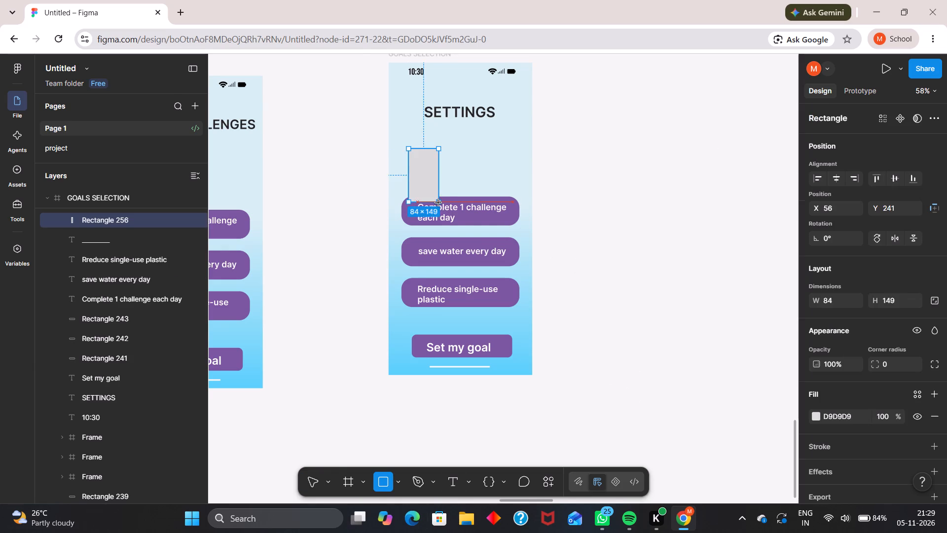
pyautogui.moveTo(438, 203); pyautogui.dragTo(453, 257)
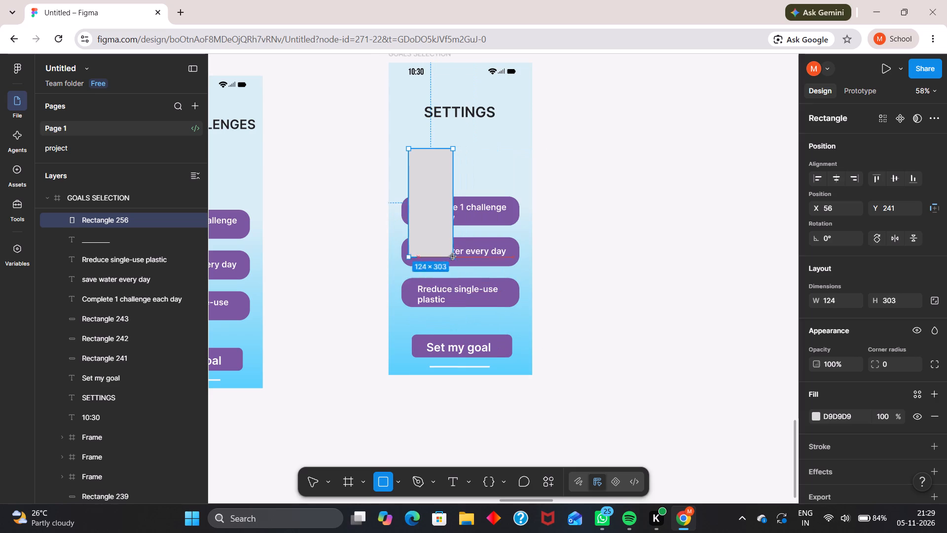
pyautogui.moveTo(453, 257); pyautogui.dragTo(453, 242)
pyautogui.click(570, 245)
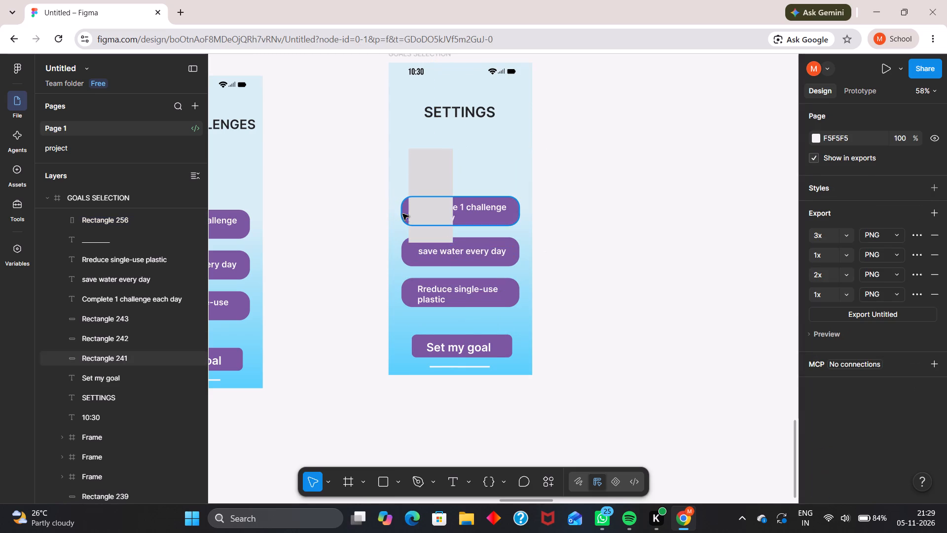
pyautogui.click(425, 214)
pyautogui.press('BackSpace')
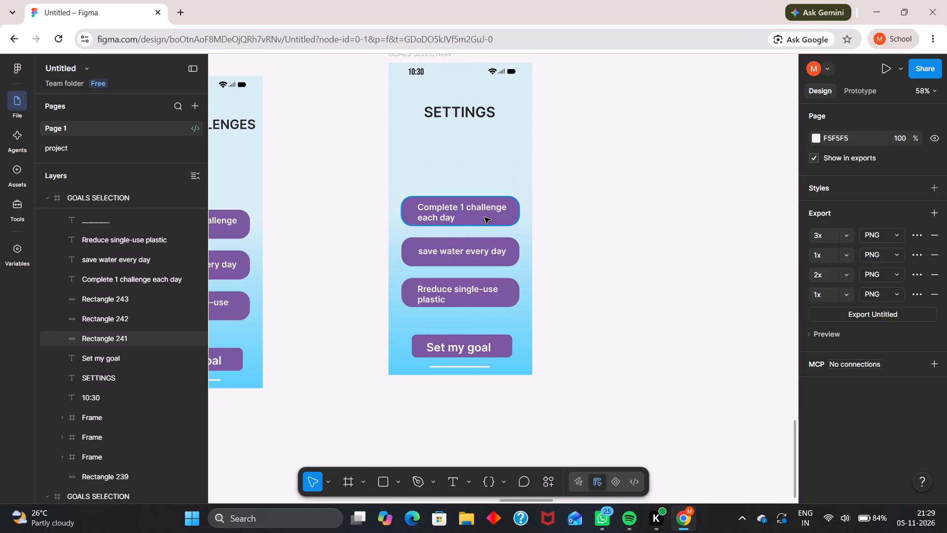
# Delete the three purple goal boxes and their labels from the SETTINGS screen, keeping the Set my goal button.
pyautogui.keyDown('ctrl'); pyautogui.scroll(-2, 482, 222); pyautogui.keyUp('ctrl')
pyautogui.keyDown('ctrl'); pyautogui.scroll(1, 482, 222); pyautogui.keyUp('ctrl')
pyautogui.keyDown('ctrl'); pyautogui.scroll(-1, 482, 222); pyautogui.keyUp('ctrl')
pyautogui.keyDown('ctrl'); pyautogui.scroll(5, 482, 222); pyautogui.keyUp('ctrl')
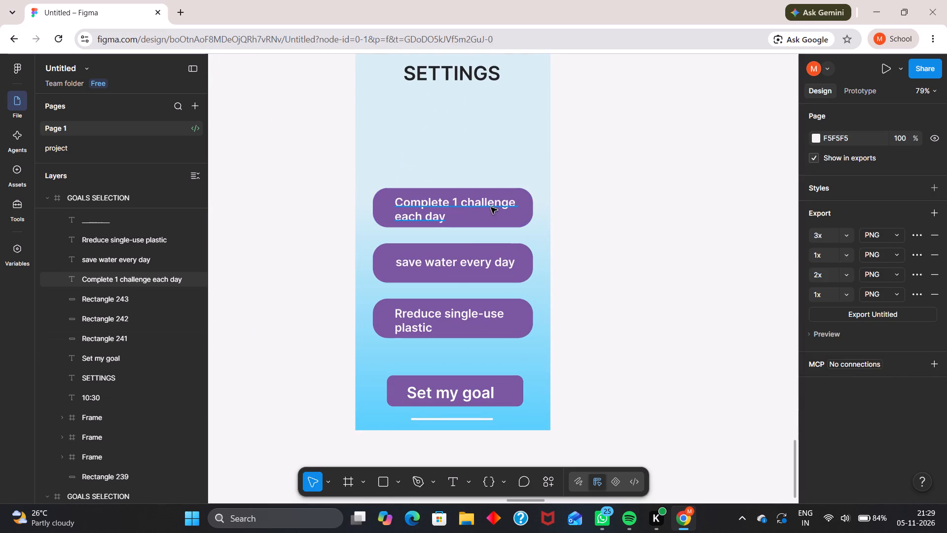
pyautogui.click(491, 207)
pyautogui.keyDown('shift'); pyautogui.click(378, 209); pyautogui.keyUp('shift')
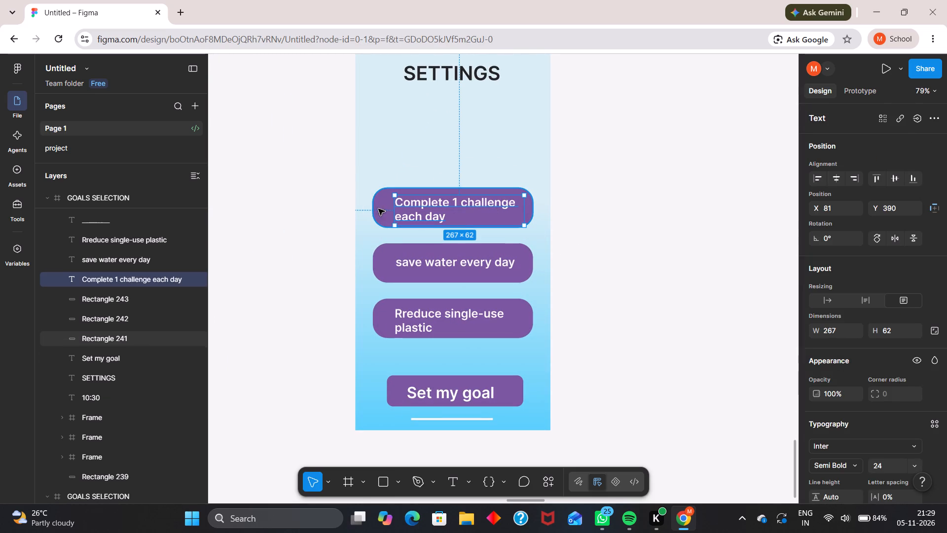
pyautogui.keyDown('shift'); pyautogui.click(404, 267); pyautogui.keyUp('shift')
pyautogui.keyDown('shift'); pyautogui.click(381, 268); pyautogui.keyUp('shift')
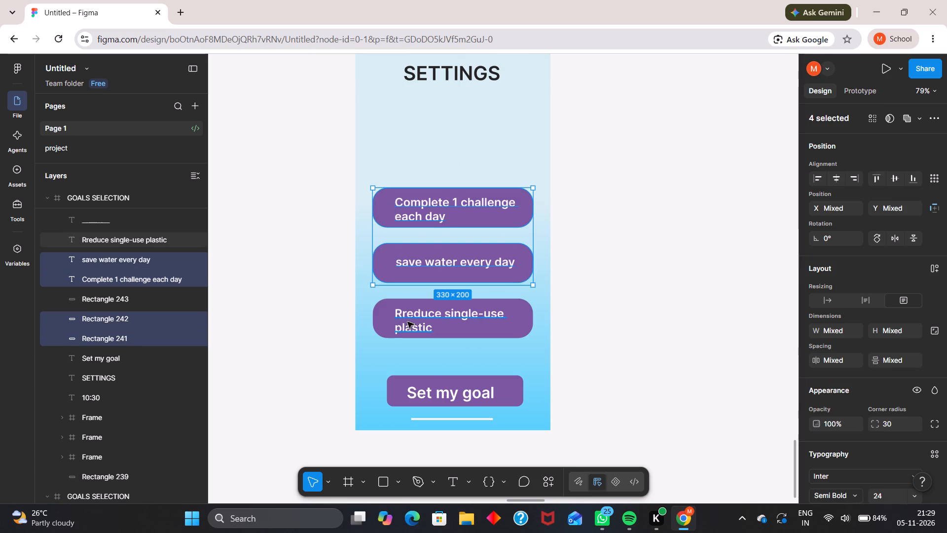
pyautogui.keyDown('shift'); pyautogui.click(407, 323); pyautogui.keyUp('shift')
pyautogui.keyDown('shift'); pyautogui.click(387, 322); pyautogui.keyUp('shift')
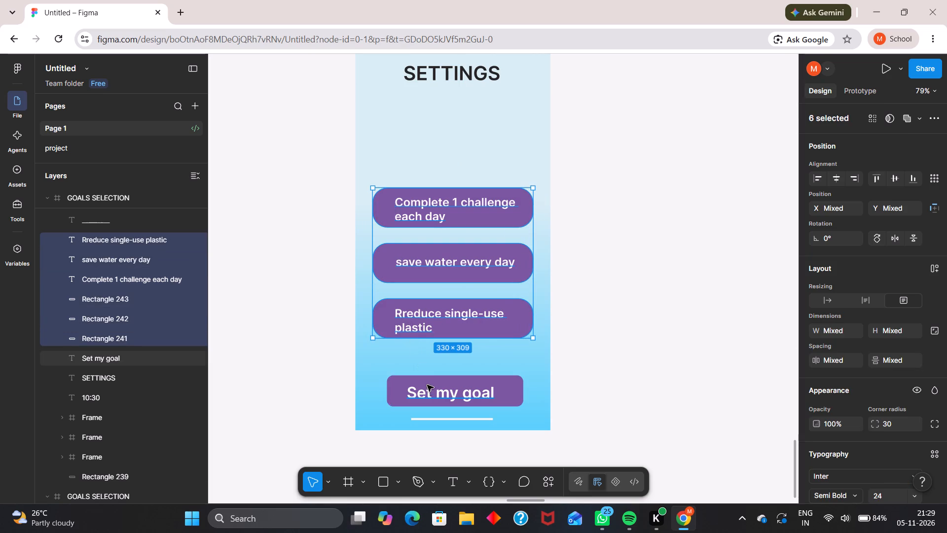
pyautogui.press('BackSpace')
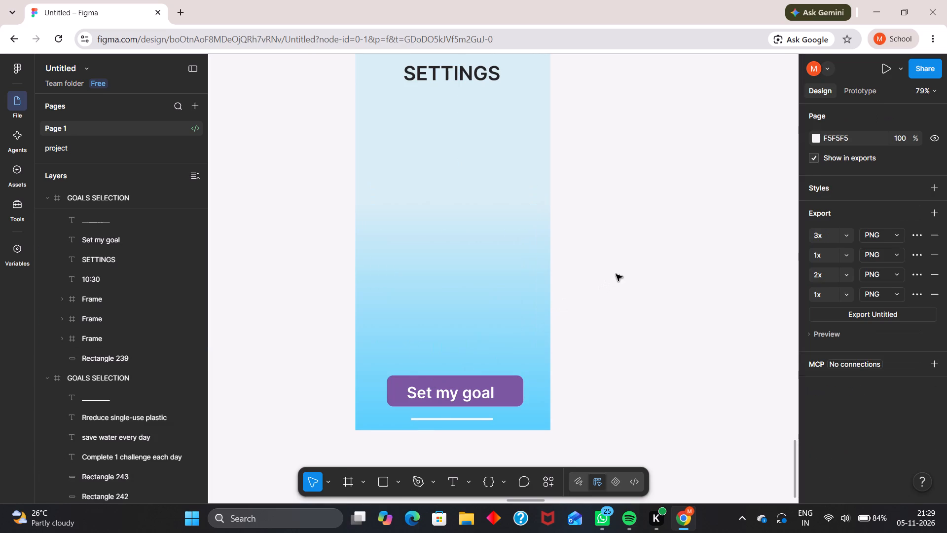
pyautogui.press('Escape')
# Draw a rectangle about 330 × 498 between the SETTINGS heading and the Set my goal button, at about X 33, Y 214.
pyautogui.press('r')
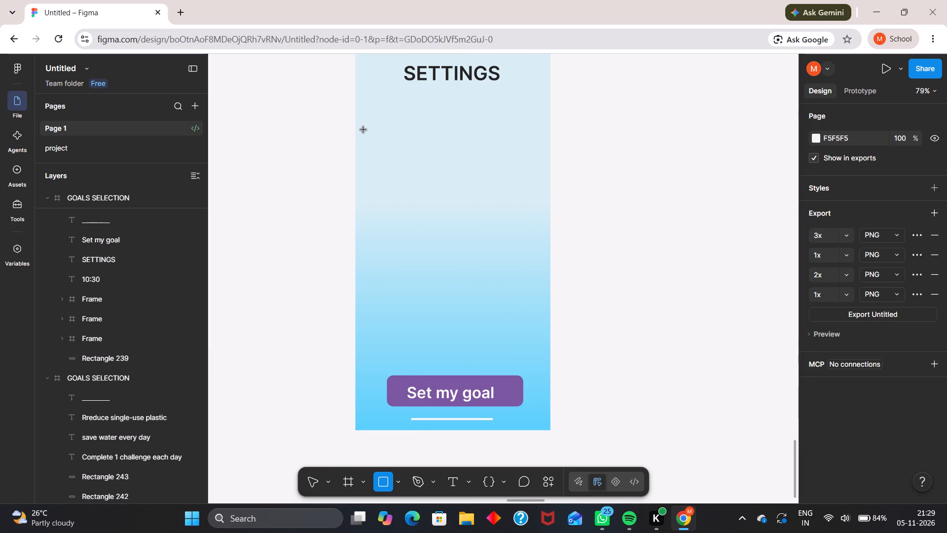
pyautogui.moveTo(371, 110); pyautogui.dragTo(510, 274)
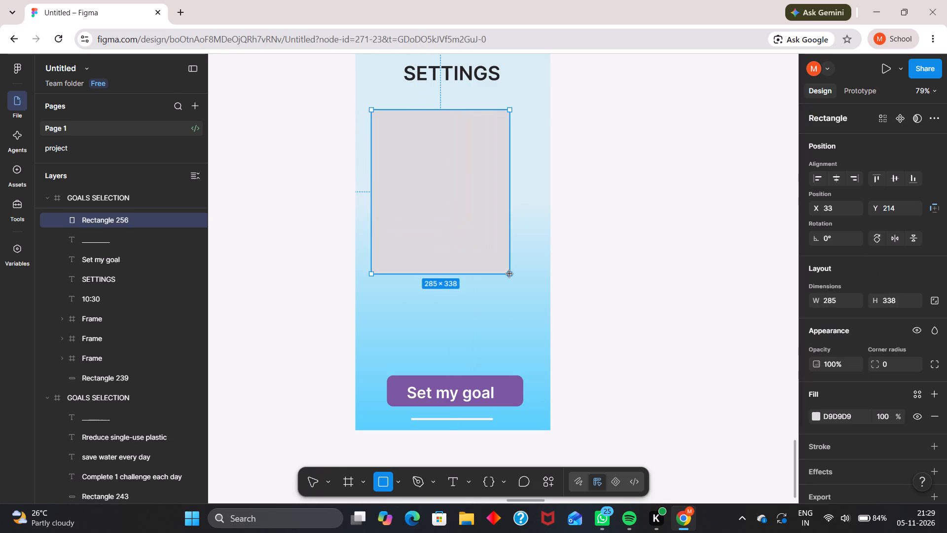
pyautogui.moveTo(510, 274); pyautogui.dragTo(534, 351)
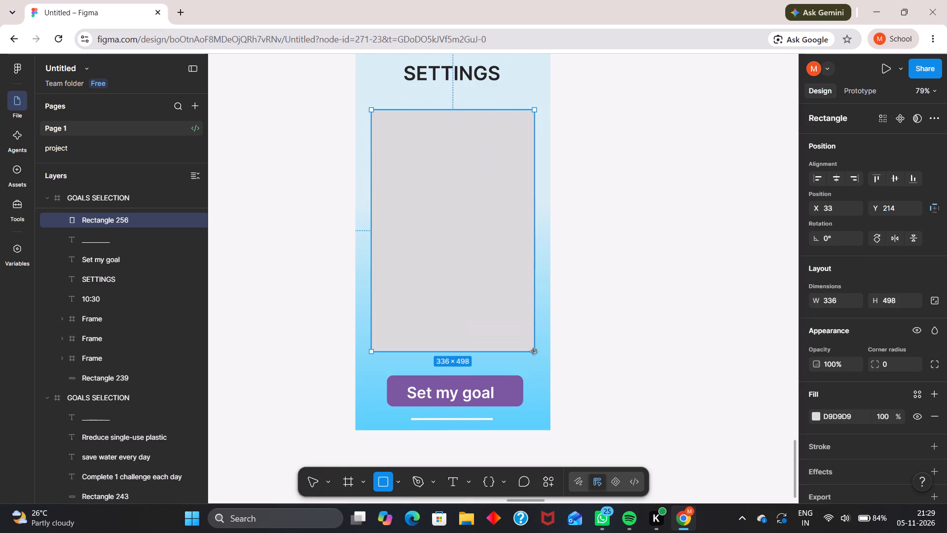
pyautogui.moveTo(534, 351); pyautogui.dragTo(532, 351)
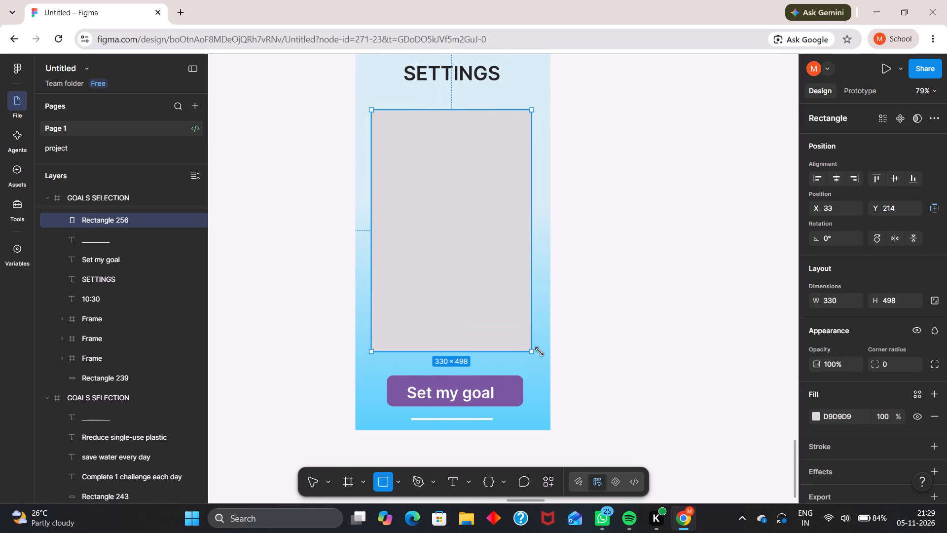
pyautogui.click(620, 315)
# Round the corners of the large grey rectangle to a radius of about 29.
pyautogui.click(511, 322)
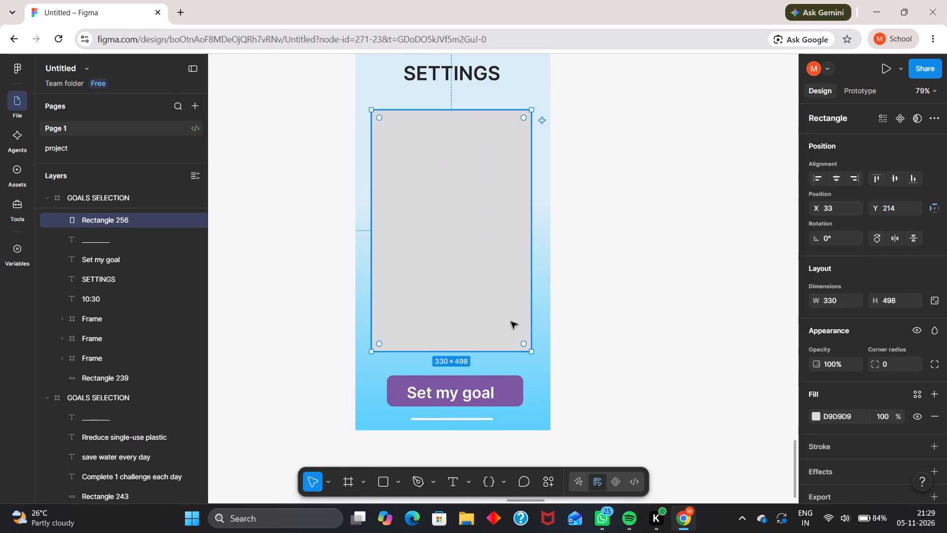
pyautogui.keyDown('ctrl'); pyautogui.scroll(5, 511, 322); pyautogui.keyUp('ctrl')
pyautogui.moveTo(532, 360); pyautogui.dragTo(520, 343)
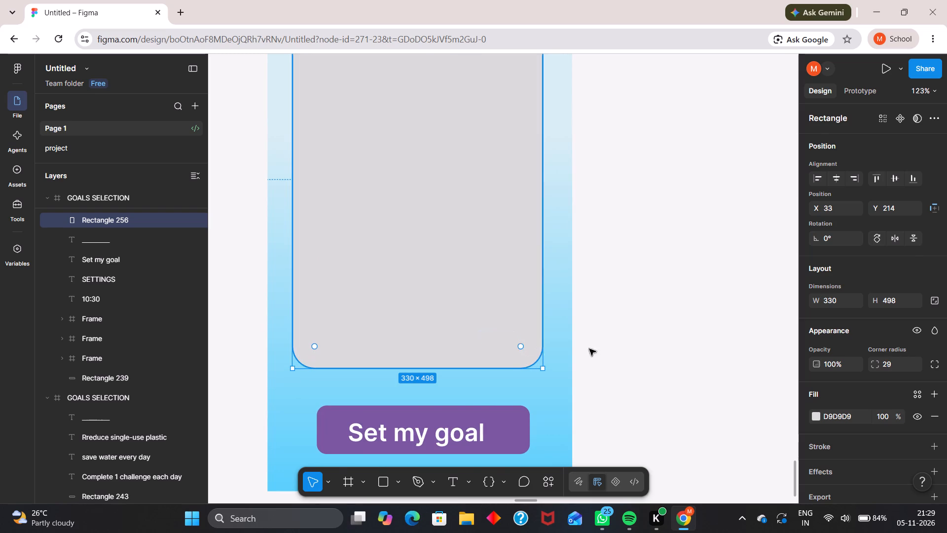
pyautogui.click(660, 342)
pyautogui.keyDown('ctrl'); pyautogui.scroll(-5, 569, 350); pyautogui.keyUp('ctrl')
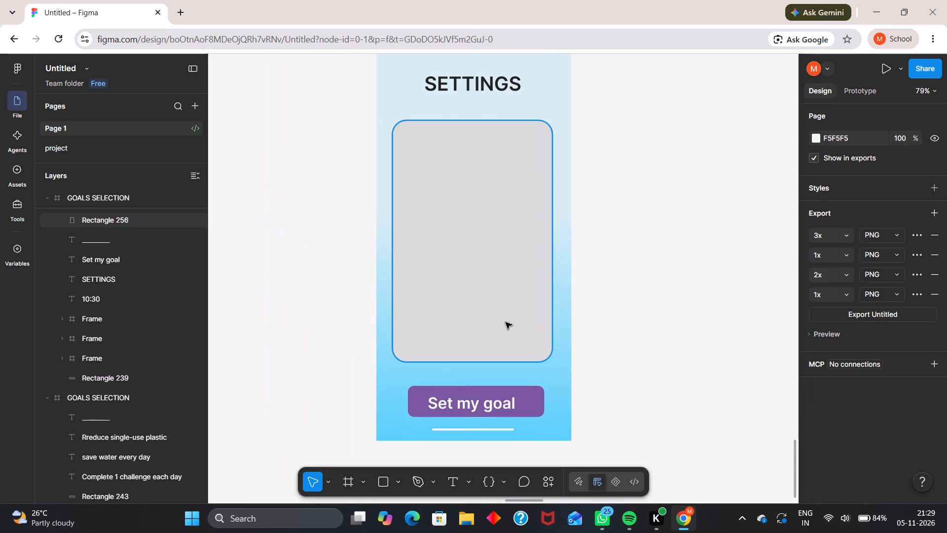
# Open the fill colour of the large grey rounded rectangle for editing.
pyautogui.click(506, 322)
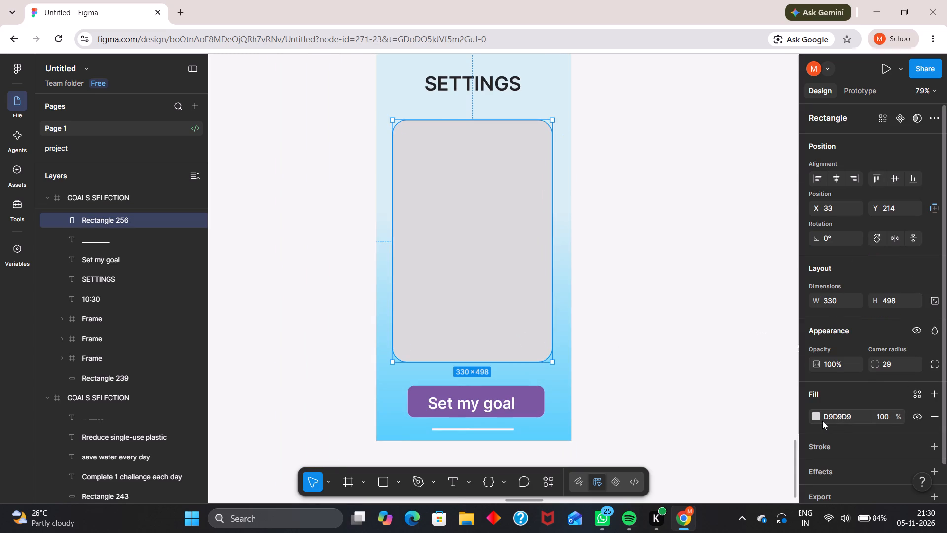
pyautogui.click(822, 421)
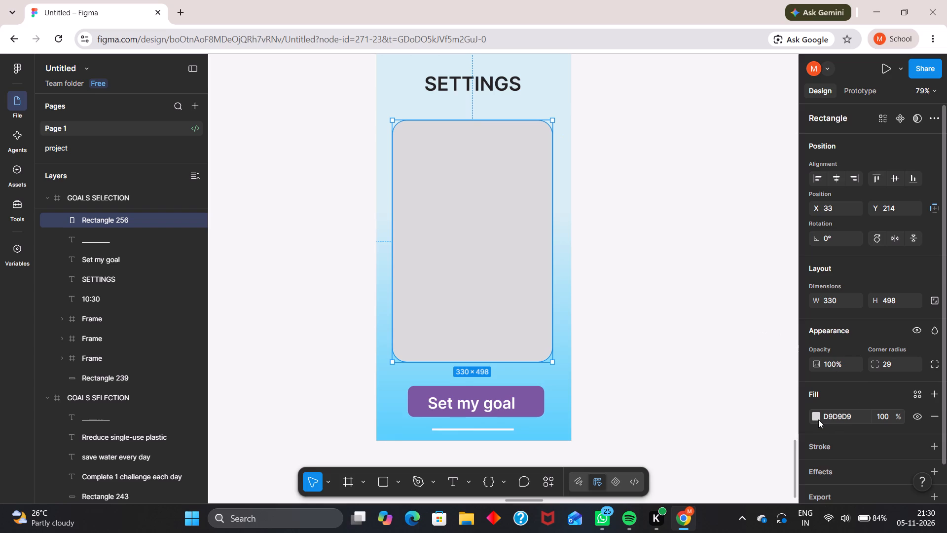
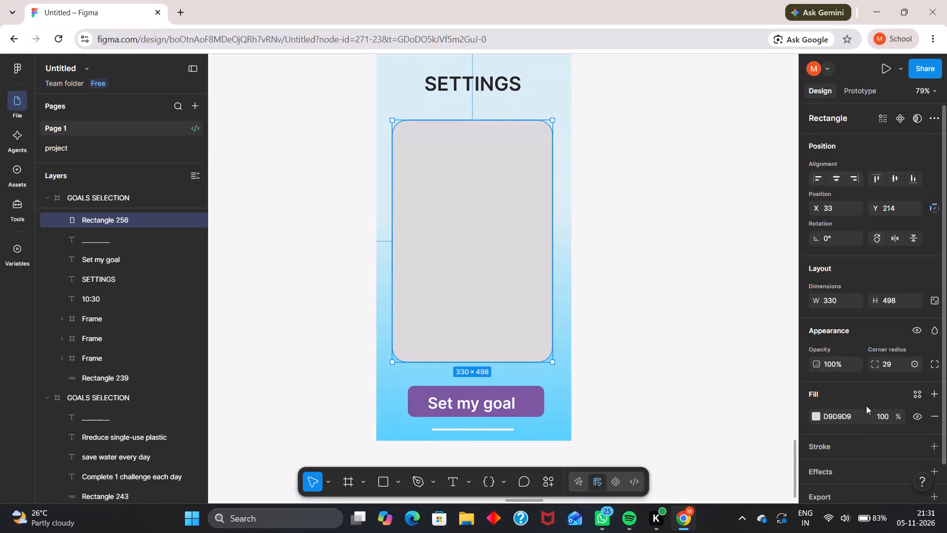
# Change the fill of the large rounded rectangle under the SETTINGS heading to translucent teal 42AD94 at 14% opacity.
pyautogui.click(832, 412)
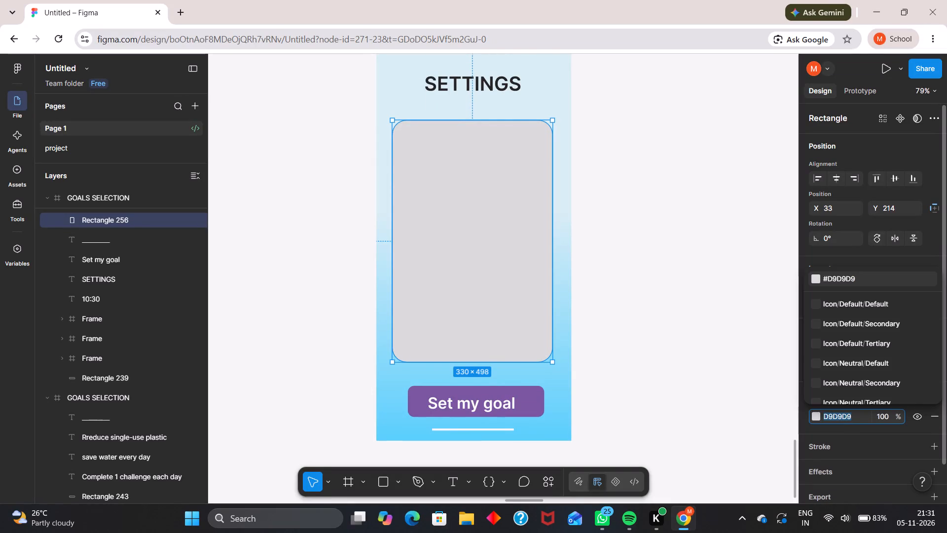
pyautogui.click(819, 417)
pyautogui.click(819, 417)
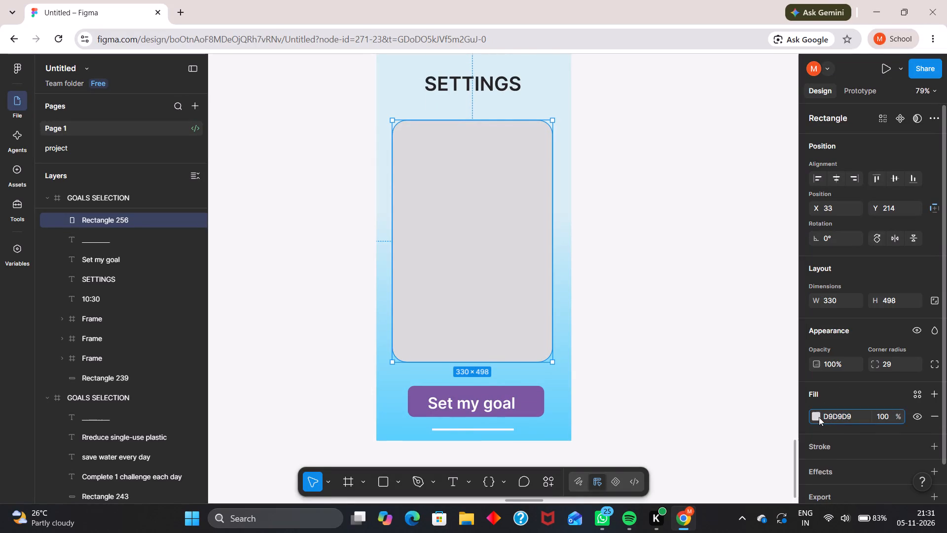
pyautogui.click(818, 417)
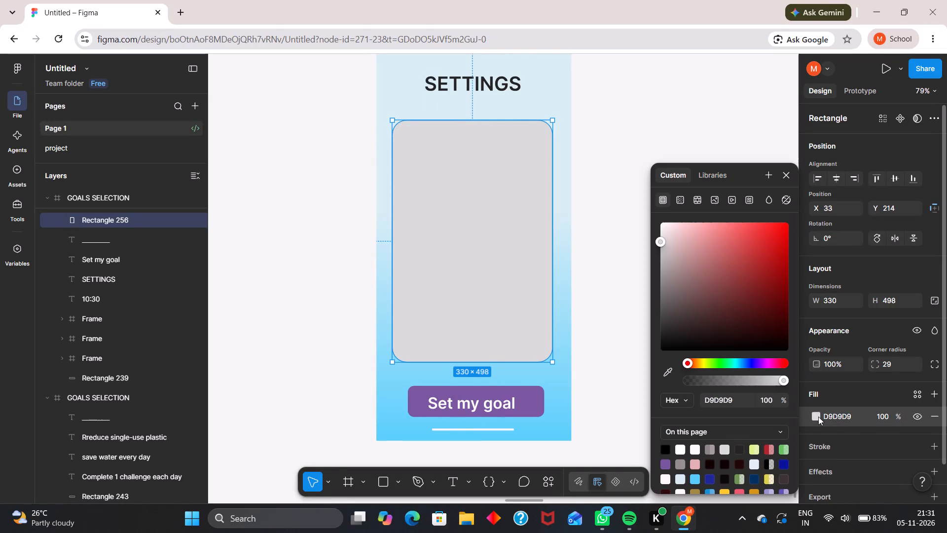
pyautogui.click(692, 272)
pyautogui.click(690, 281)
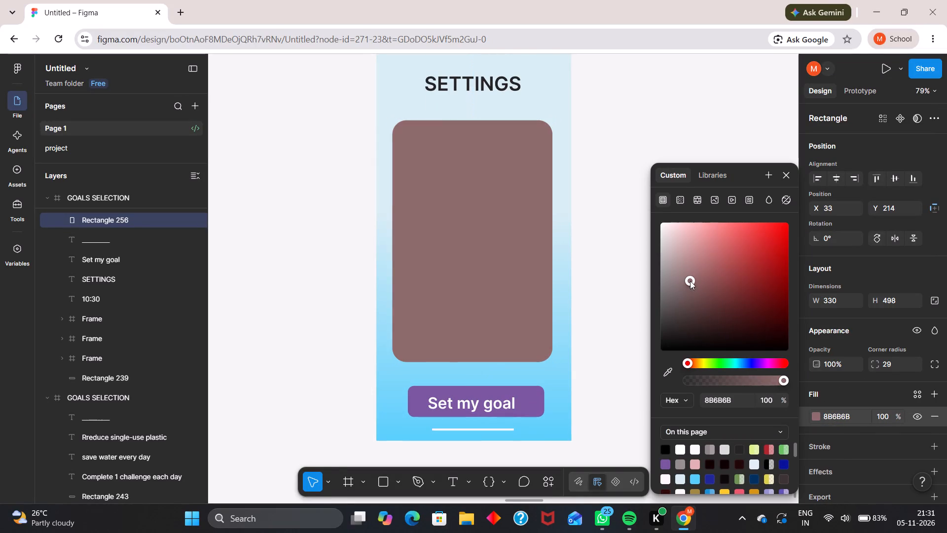
pyautogui.click(714, 383)
pyautogui.click(719, 343)
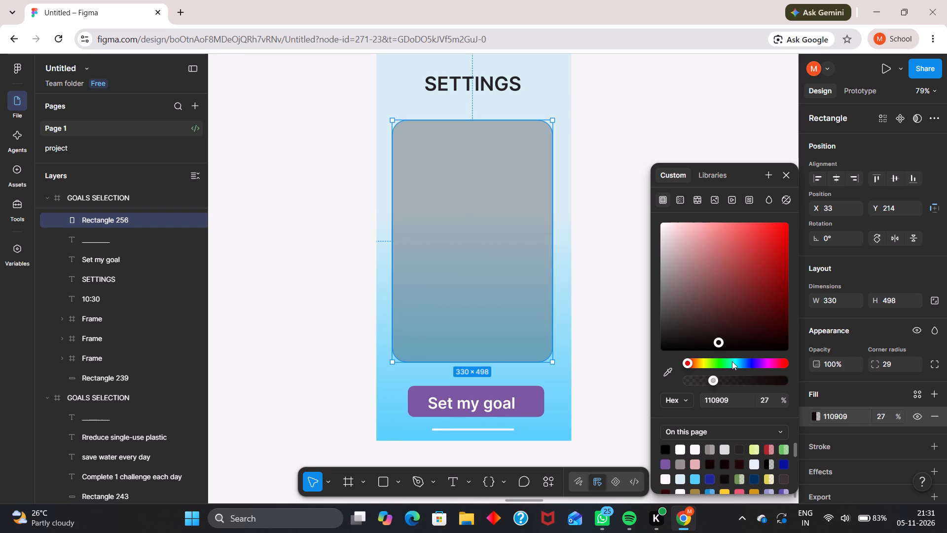
pyautogui.click(732, 361)
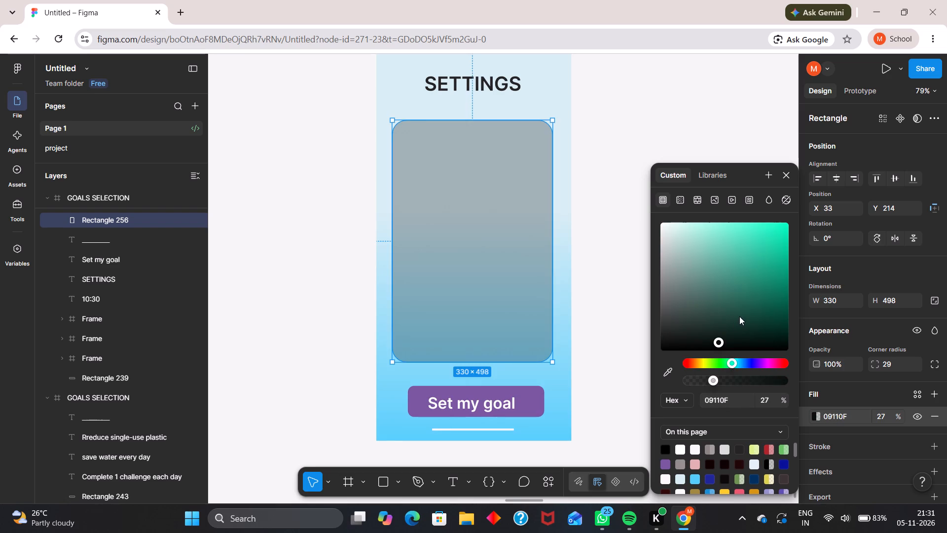
pyautogui.click(740, 264)
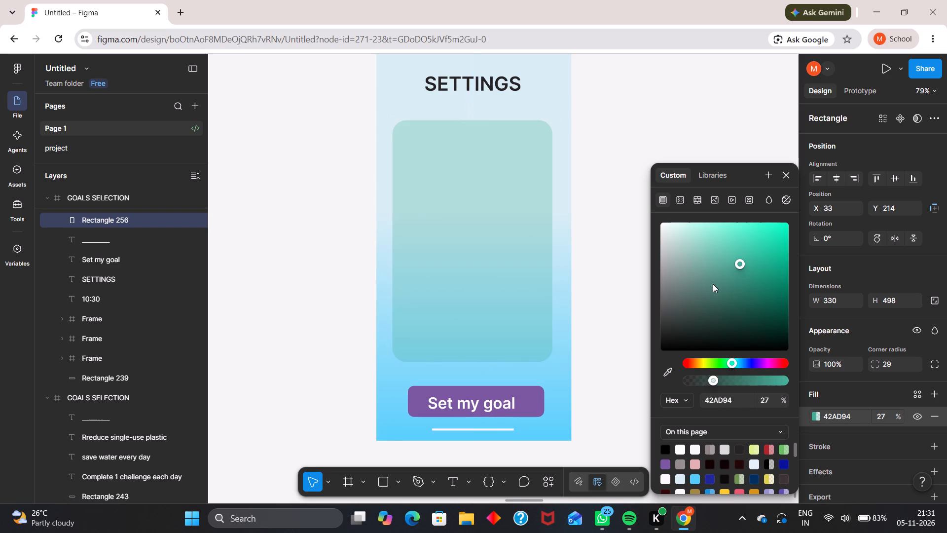
pyautogui.click(687, 376)
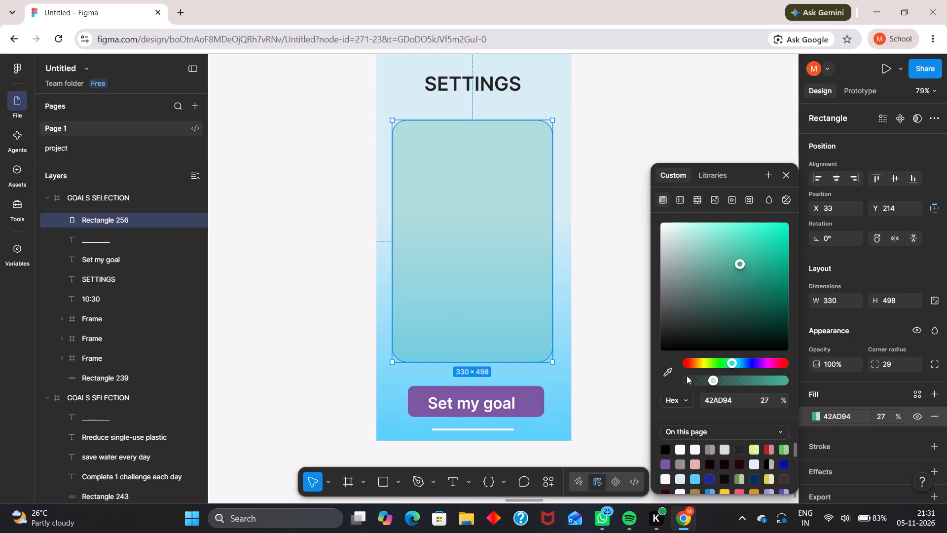
pyautogui.click(701, 380)
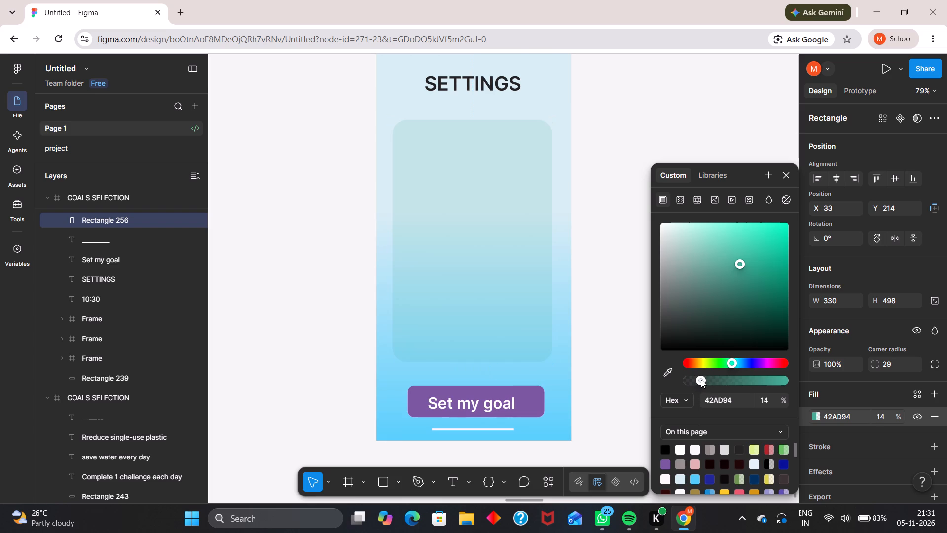
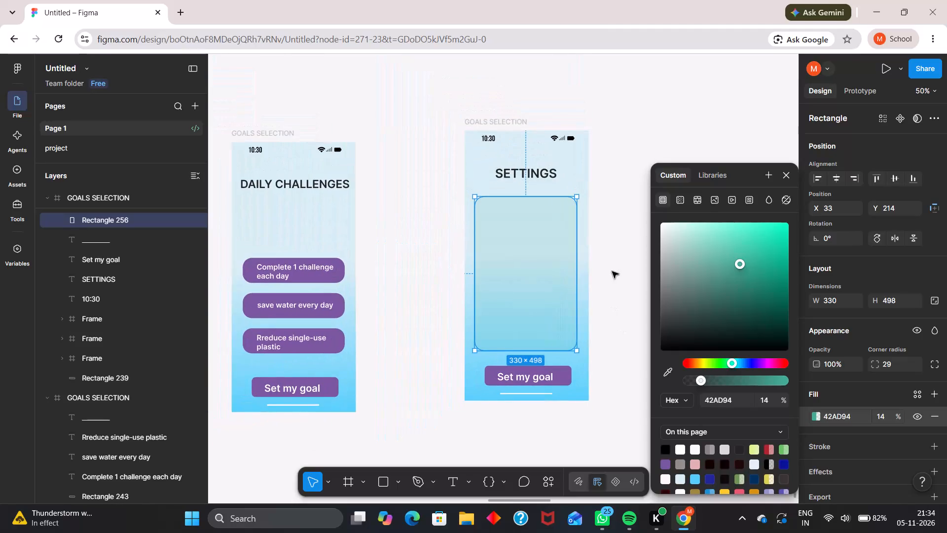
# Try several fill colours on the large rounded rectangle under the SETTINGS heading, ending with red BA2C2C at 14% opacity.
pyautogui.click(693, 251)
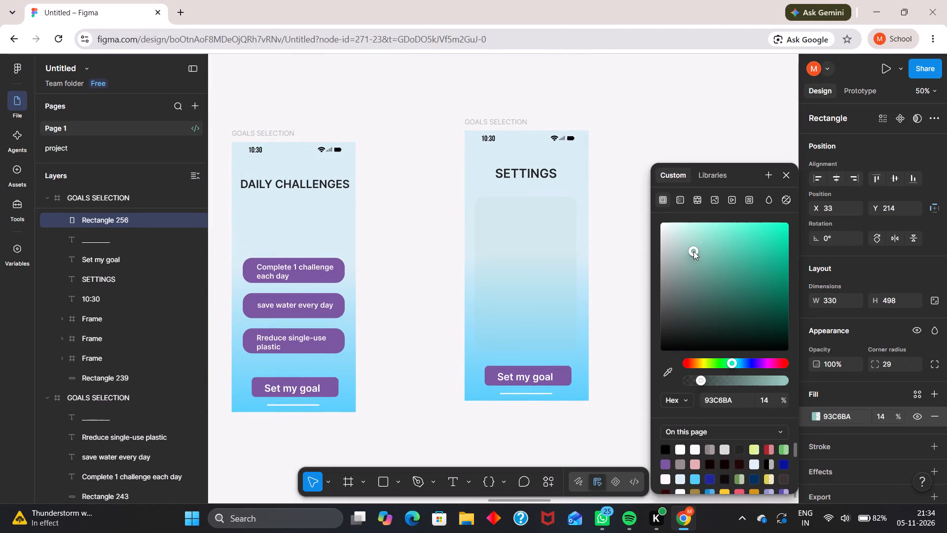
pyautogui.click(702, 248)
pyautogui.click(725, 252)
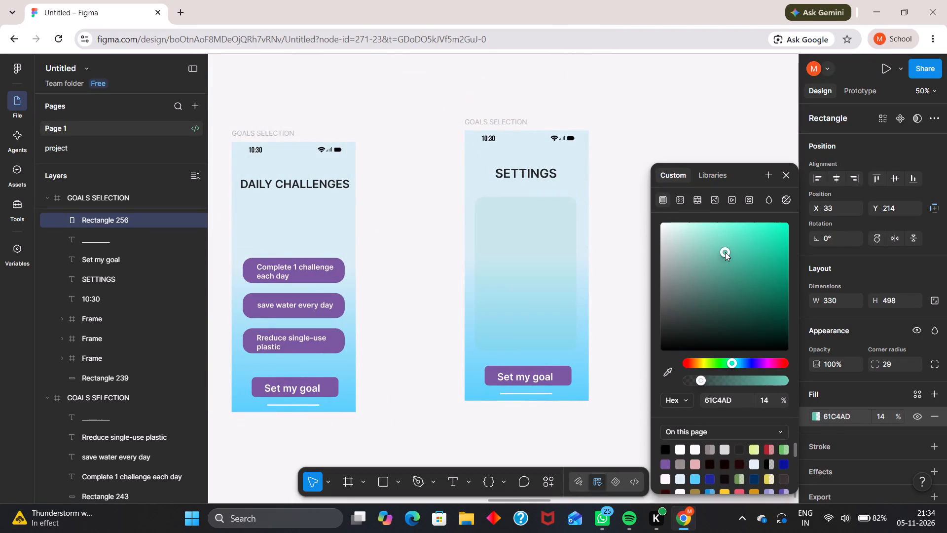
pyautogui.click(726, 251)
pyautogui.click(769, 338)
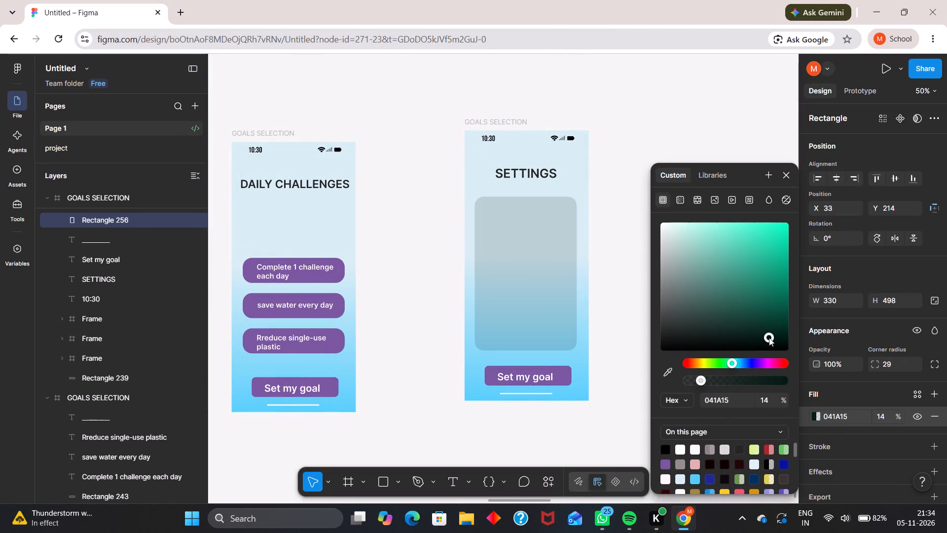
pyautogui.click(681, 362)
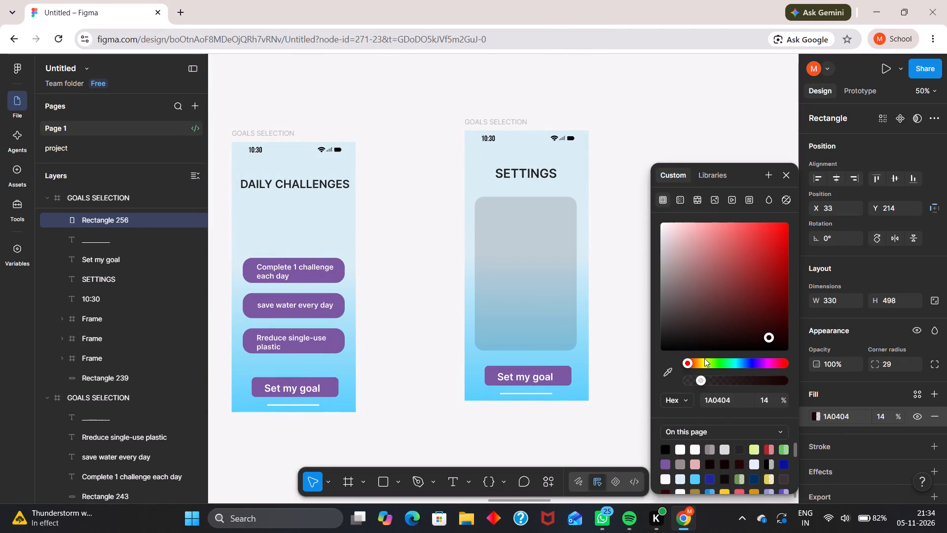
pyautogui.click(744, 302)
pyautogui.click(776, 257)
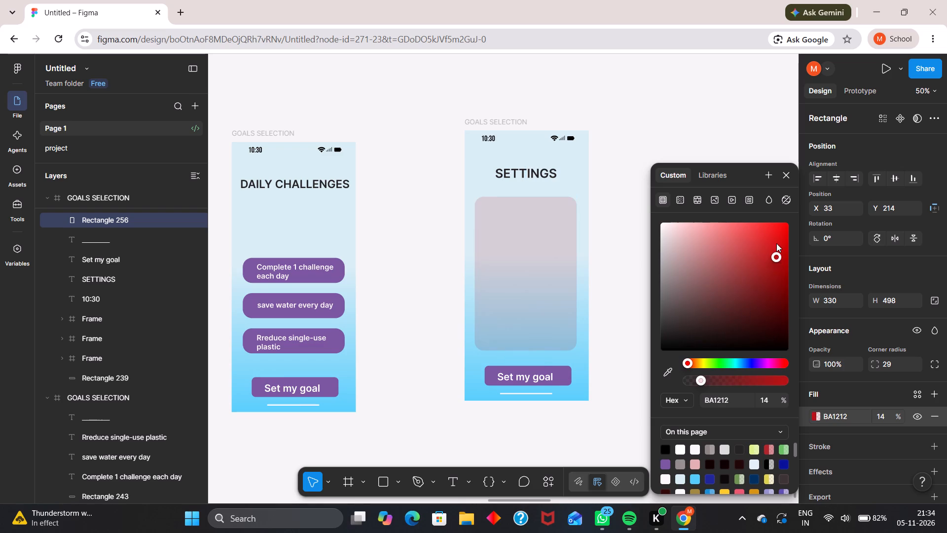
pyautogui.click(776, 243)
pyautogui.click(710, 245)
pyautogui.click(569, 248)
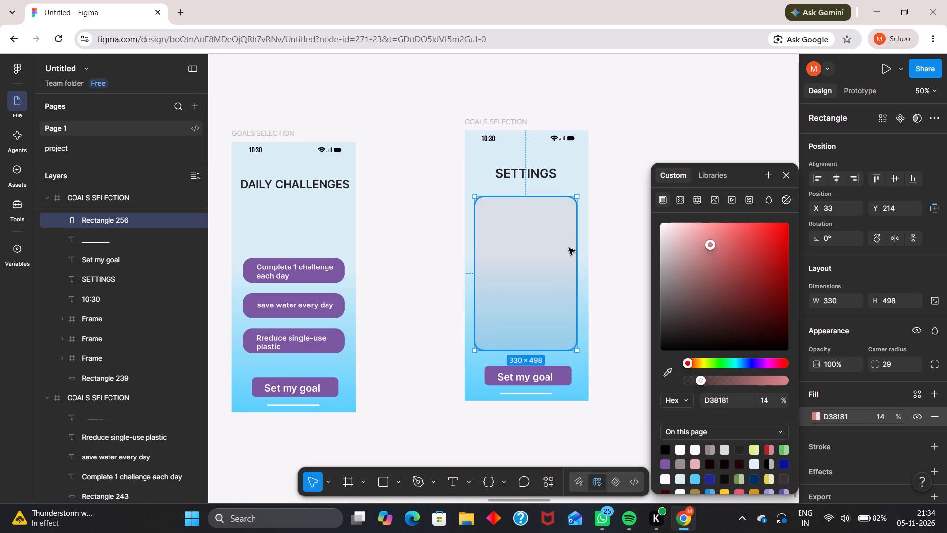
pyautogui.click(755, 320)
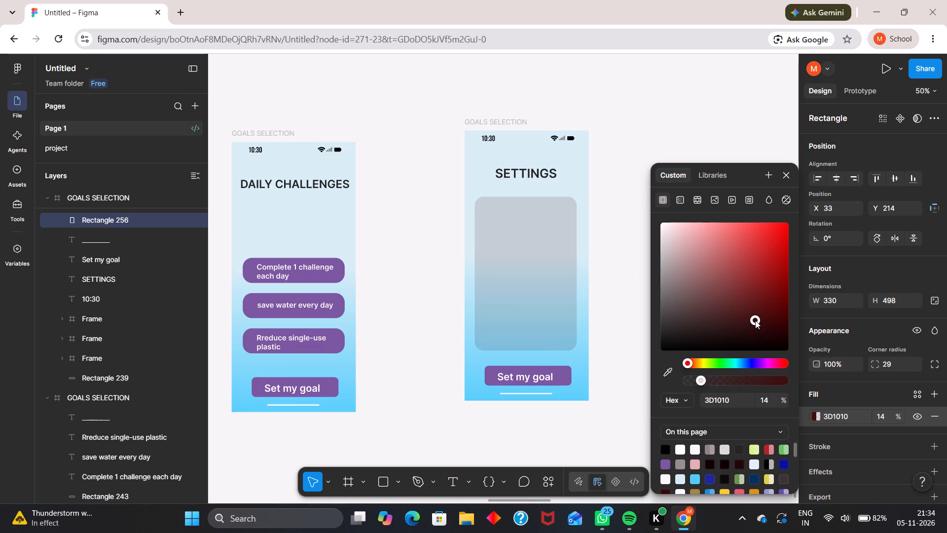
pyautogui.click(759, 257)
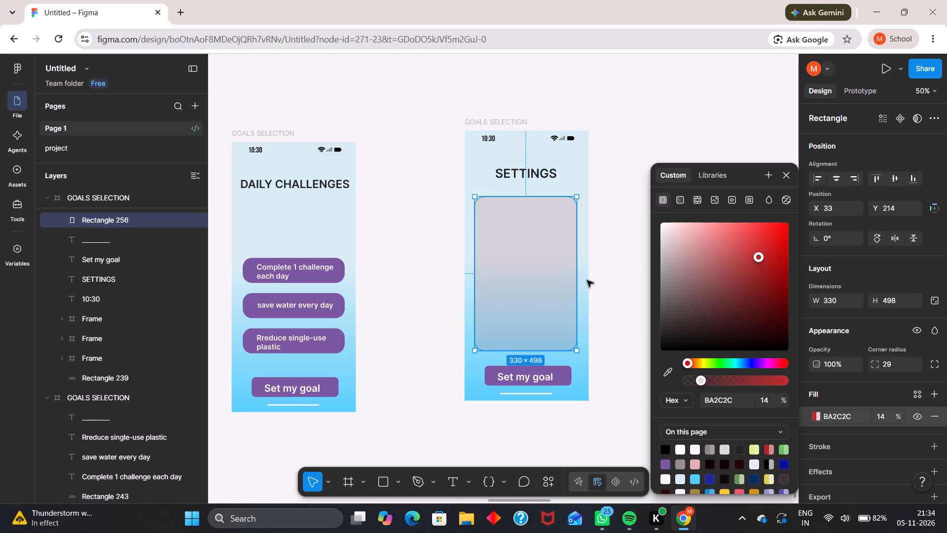
# Widen the rounded rectangle on both sides to a width of about 358, with its X position at about 24.
pyautogui.click(555, 280)
pyautogui.moveTo(574, 281); pyautogui.dragTo(577, 281)
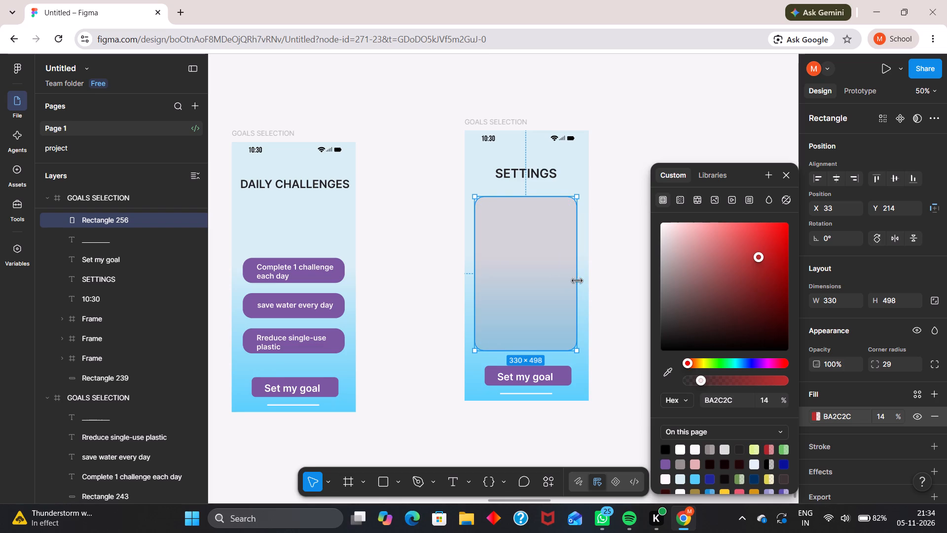
pyautogui.moveTo(577, 281); pyautogui.dragTo(581, 282)
pyautogui.click(581, 282)
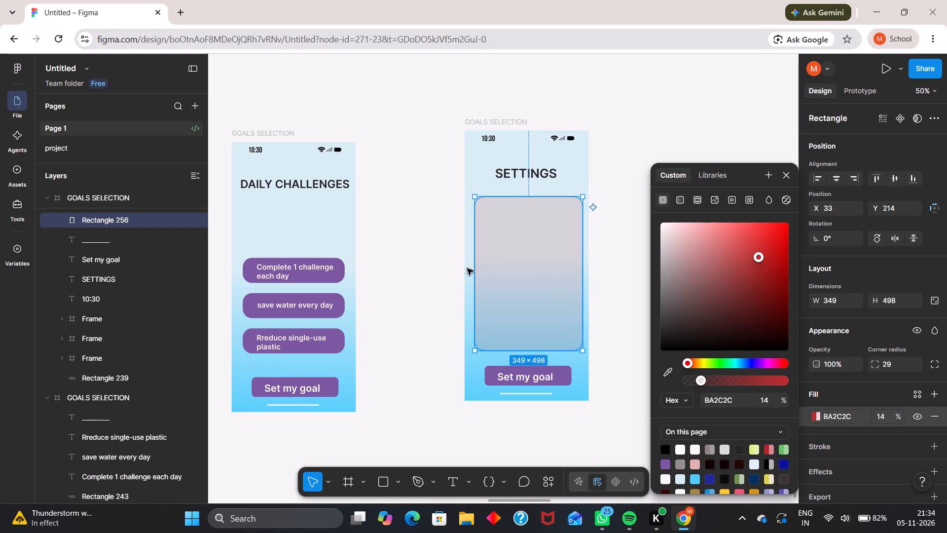
pyautogui.moveTo(476, 274); pyautogui.dragTo(472, 274)
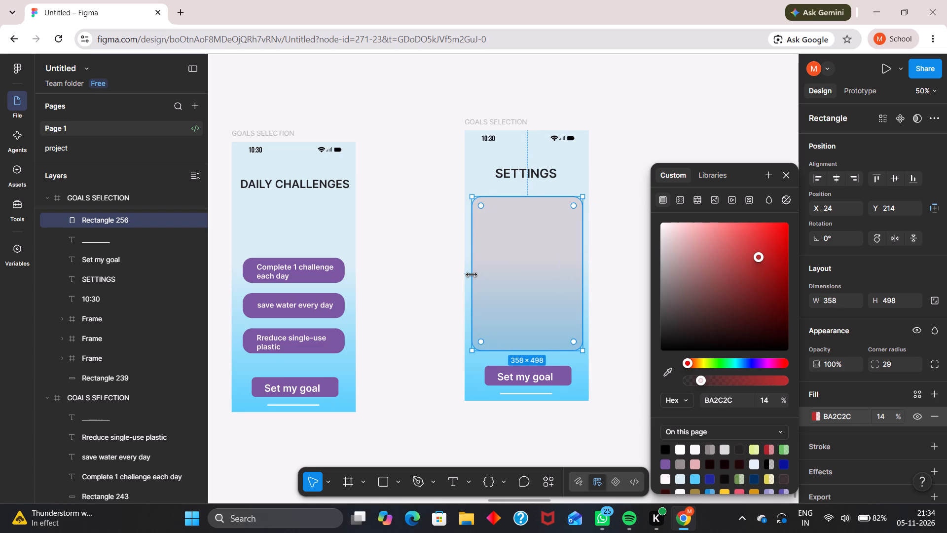
pyautogui.click(442, 259)
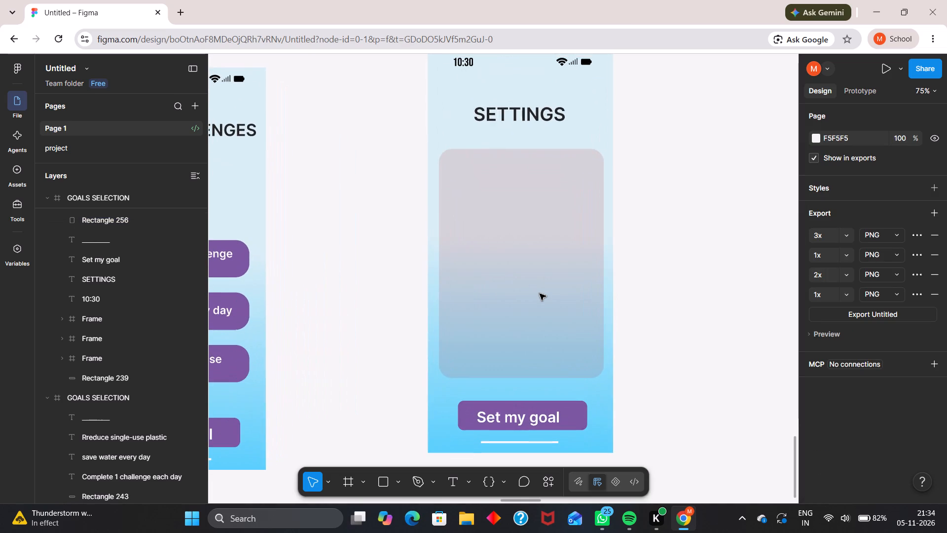
# Set the rounded rectangle's fill to grey 6C6868 at 15% opacity.
pyautogui.click(555, 301)
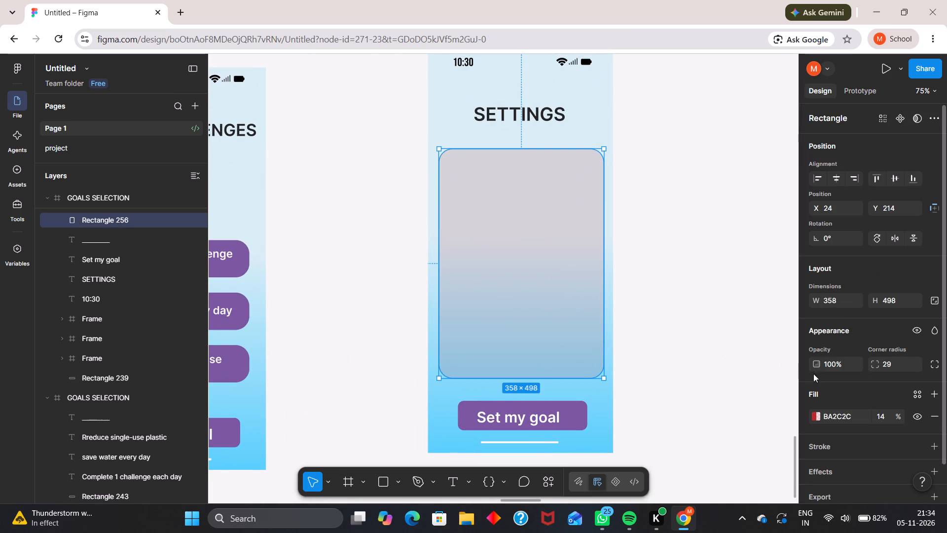
pyautogui.click(814, 412)
pyautogui.click(715, 320)
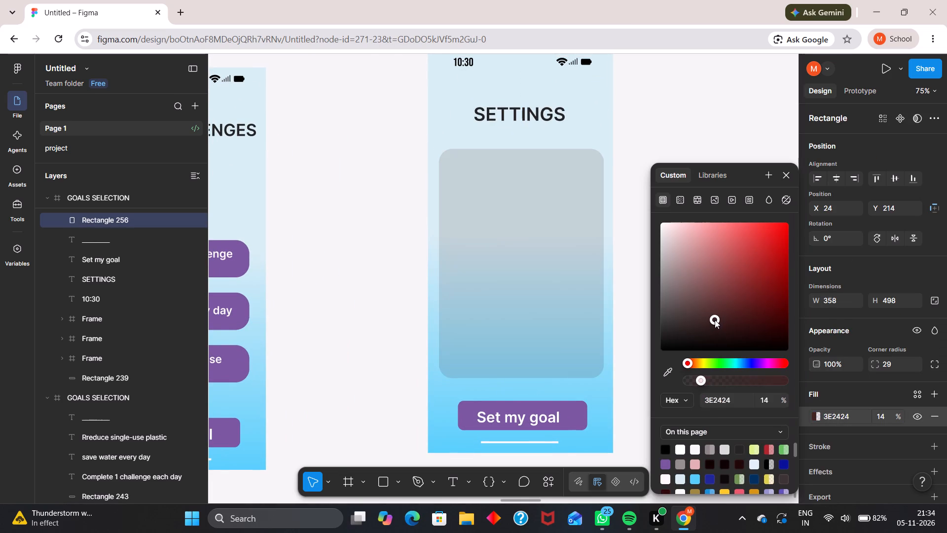
pyautogui.click(665, 297)
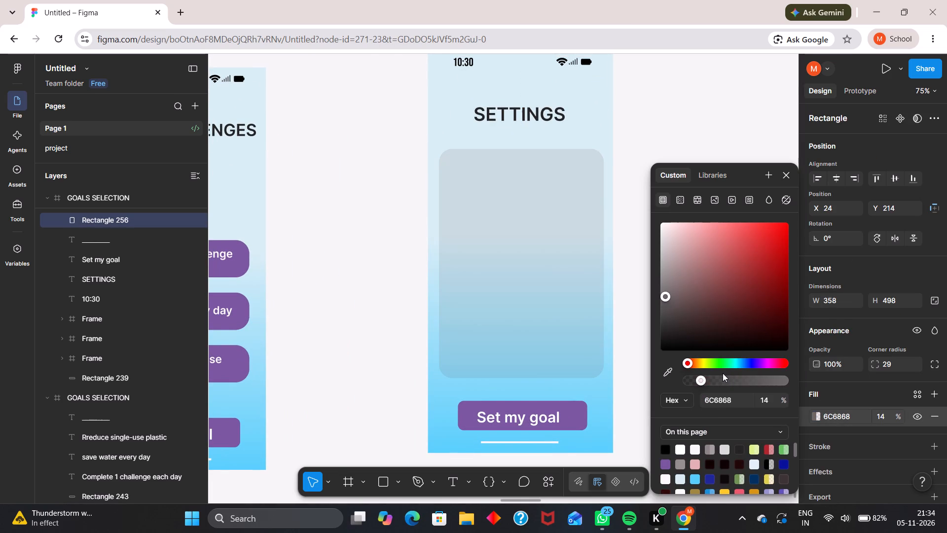
pyautogui.click(723, 373)
pyautogui.click(702, 378)
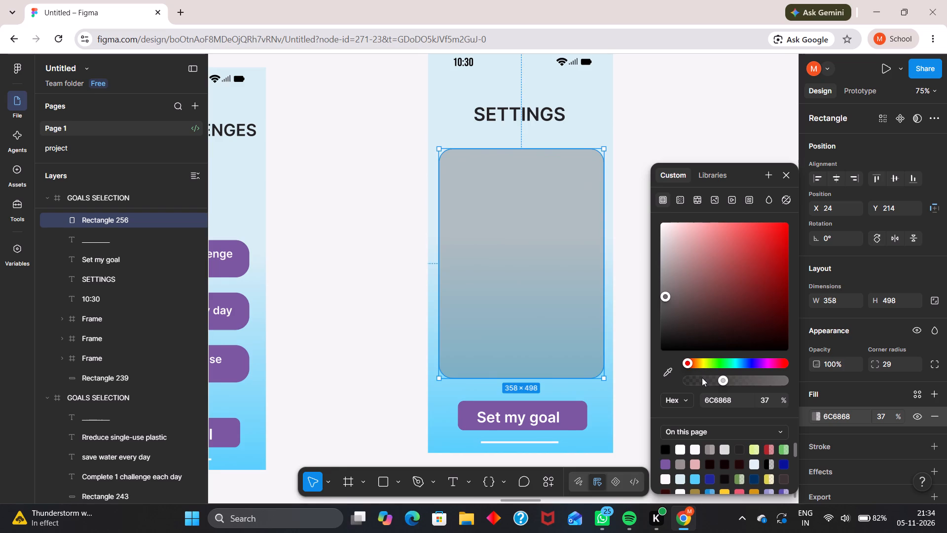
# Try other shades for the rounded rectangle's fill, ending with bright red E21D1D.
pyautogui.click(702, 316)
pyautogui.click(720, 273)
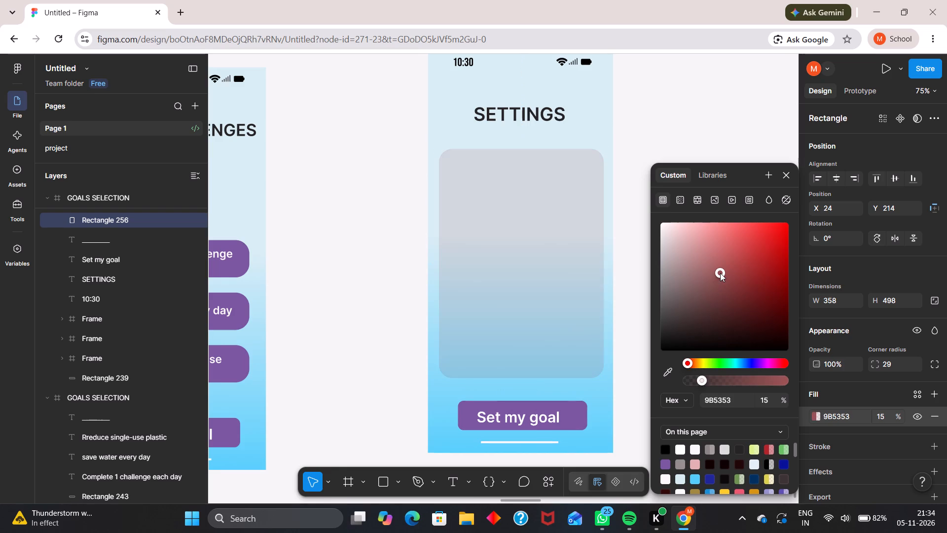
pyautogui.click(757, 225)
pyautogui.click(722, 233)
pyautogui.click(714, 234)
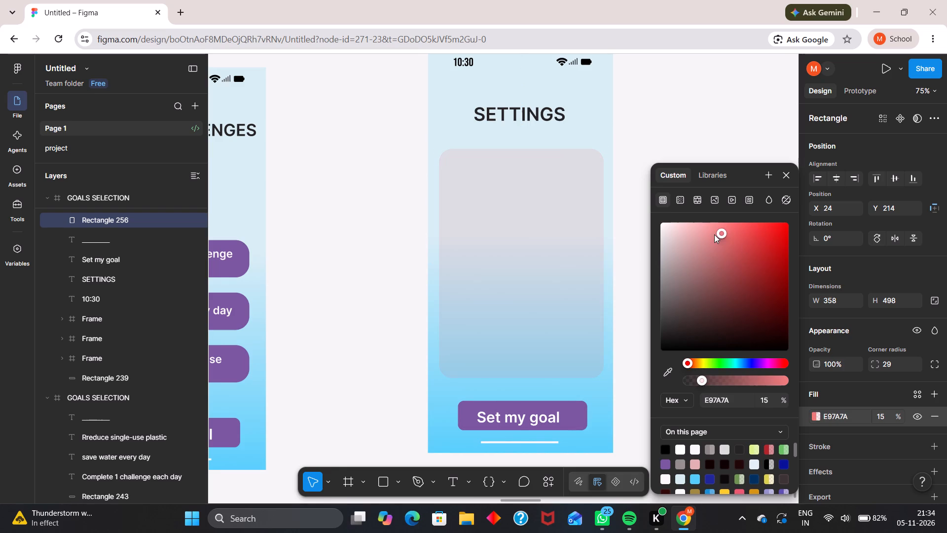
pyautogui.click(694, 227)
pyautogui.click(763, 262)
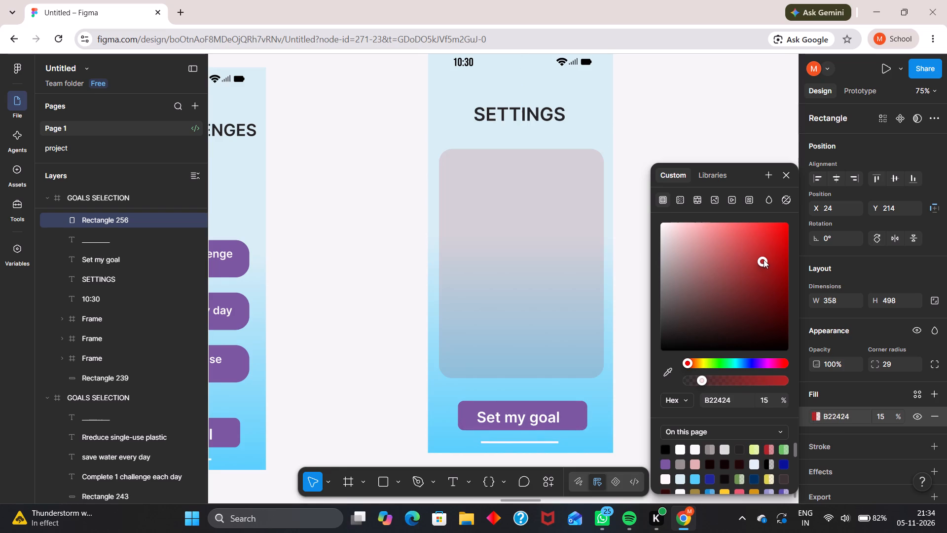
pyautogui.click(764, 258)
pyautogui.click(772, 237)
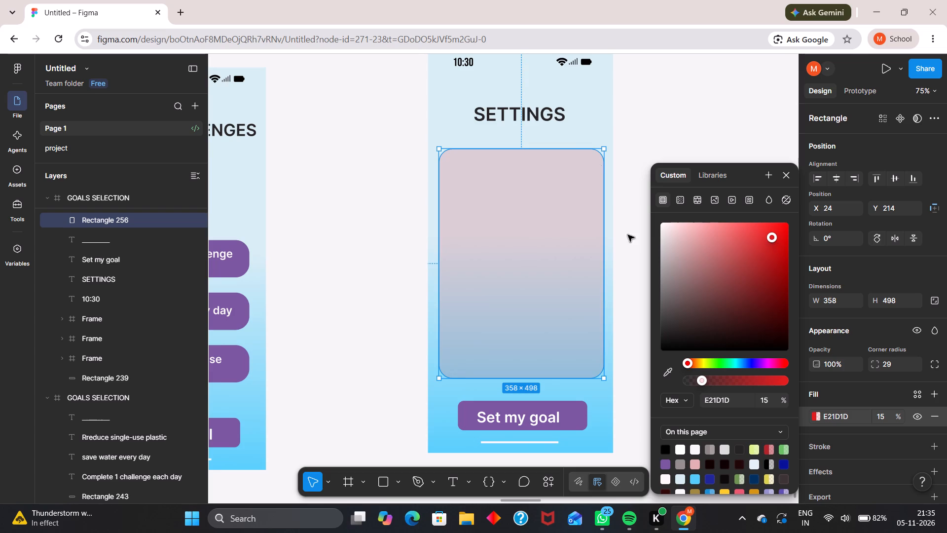
# Extend the rounded rectangle upward towards the SETTINGS heading, to a height of about 530.
pyautogui.moveTo(565, 149); pyautogui.dragTo(562, 136)
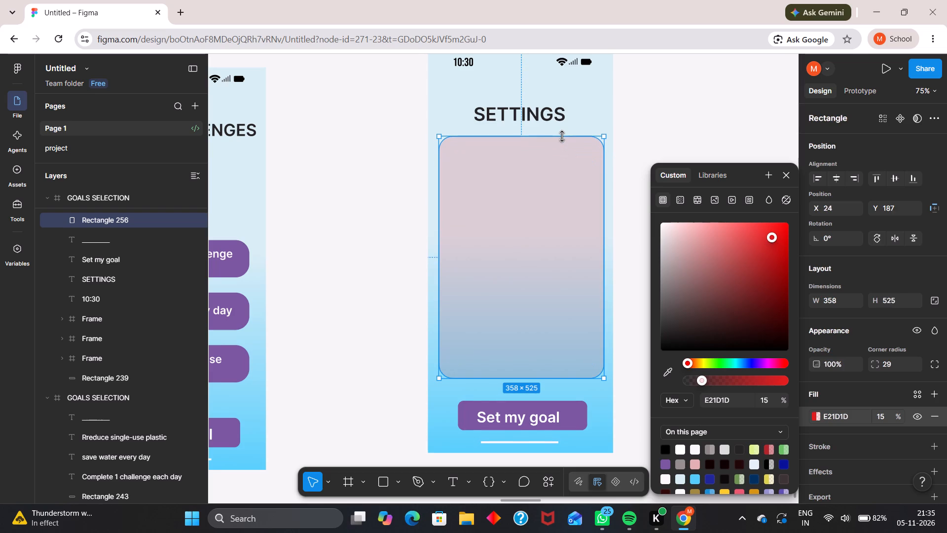
pyautogui.moveTo(562, 136); pyautogui.dragTo(562, 134)
# Change the rounded rectangle's fill colour to muted red 9C6363.
pyautogui.click(707, 272)
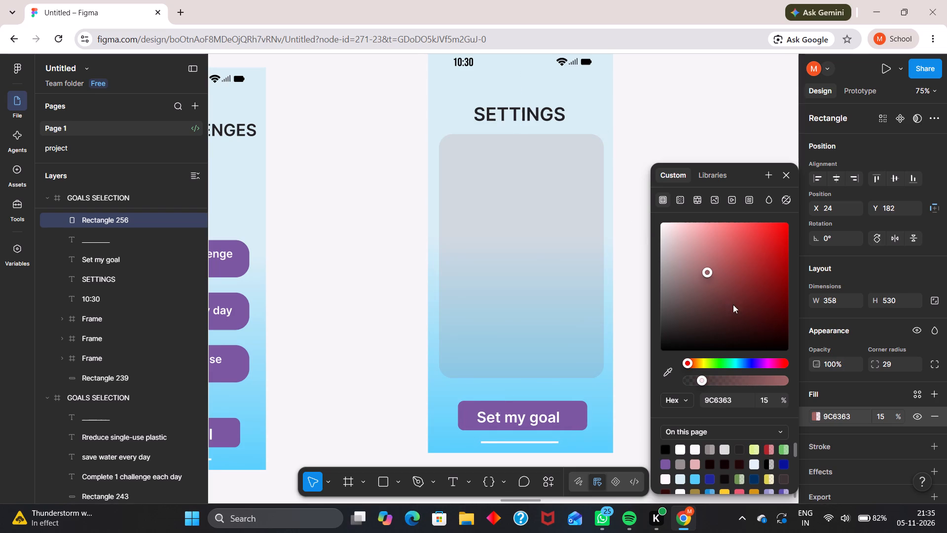
pyautogui.click(644, 120)
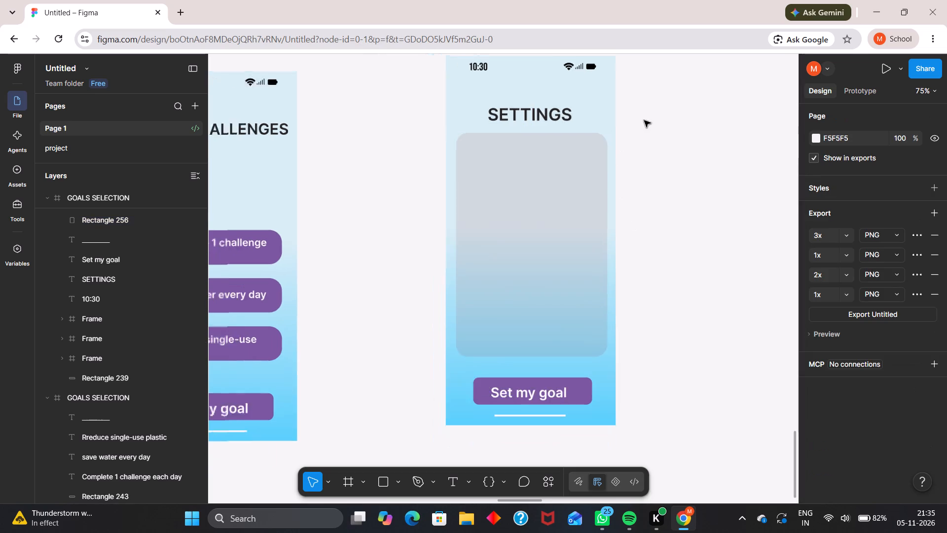
pyautogui.click(502, 106)
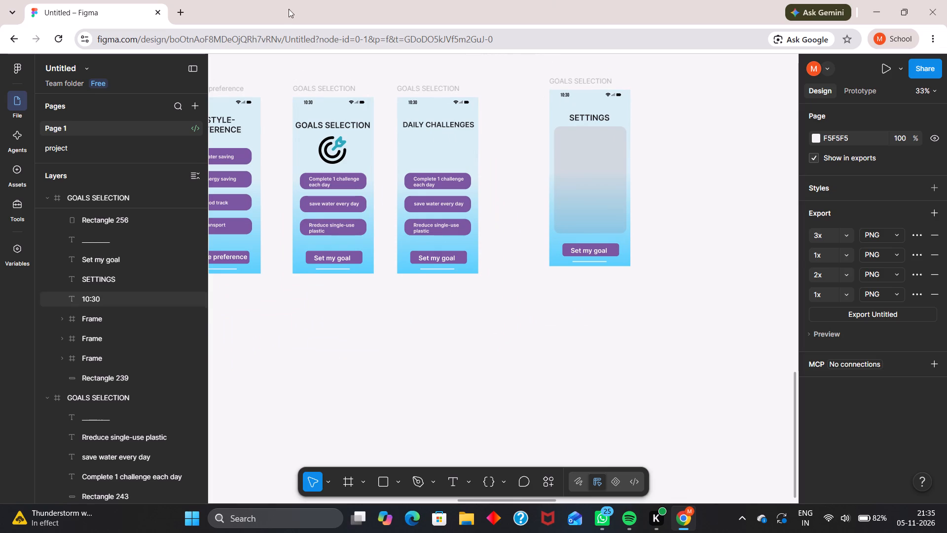
# Examine the grey SETTING wireframe screen as a reference for the contents of the coloured SETTINGS screen.
pyautogui.keyDown('ctrl'); pyautogui.scroll(-2, 535, 281); pyautogui.keyUp('ctrl')
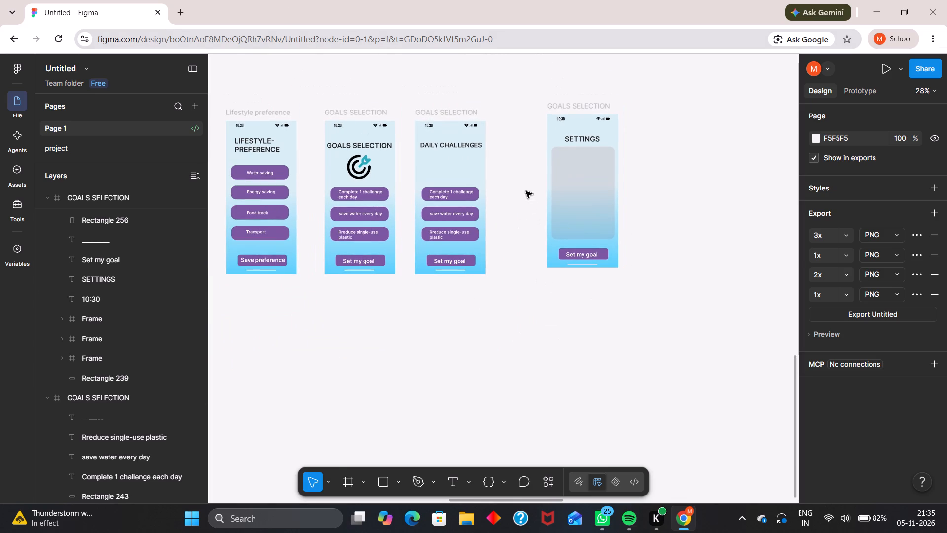
pyautogui.moveTo(492, 142); pyautogui.dragTo(578, 256, button='middle')
pyautogui.moveTo(280, 132); pyautogui.dragTo(541, 201, button='middle')
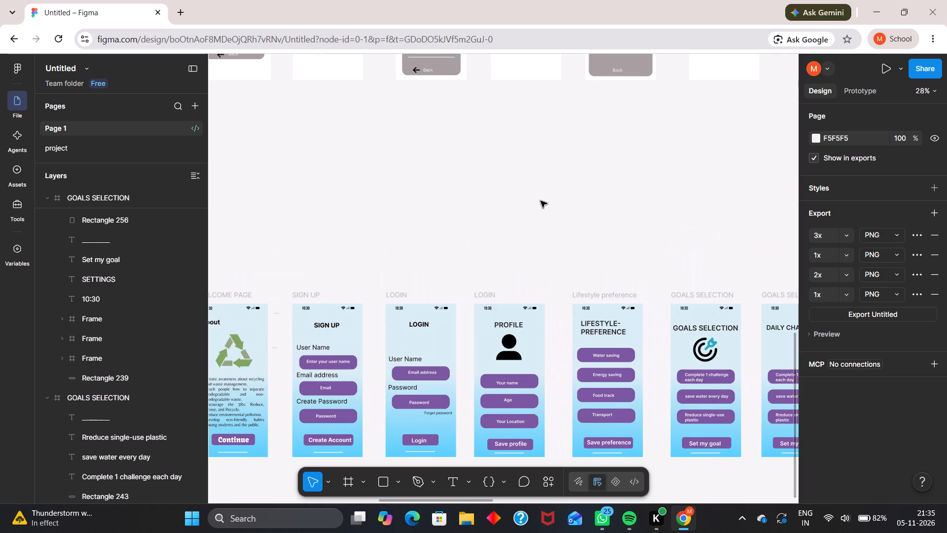
pyautogui.scroll(-1, 498, 202)
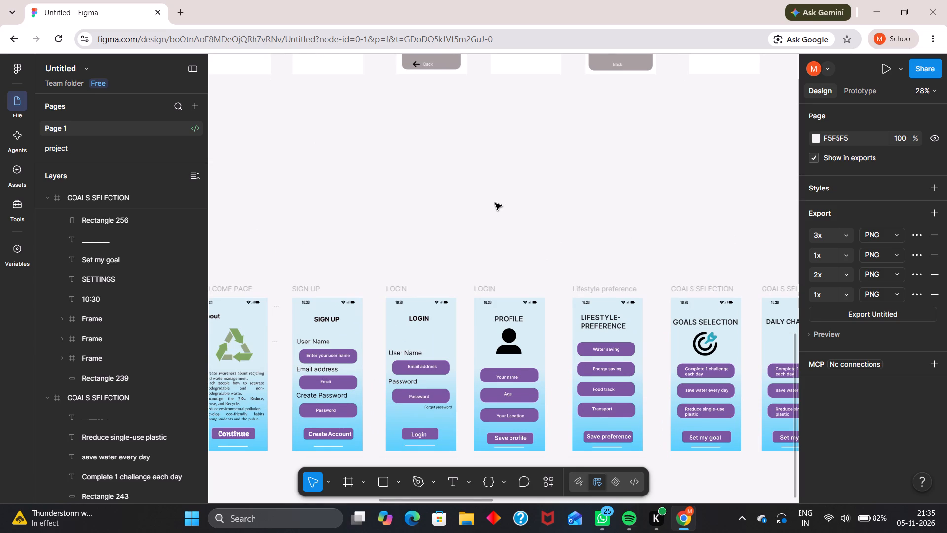
pyautogui.keyDown('ctrl'); pyautogui.scroll(-6, 495, 203); pyautogui.keyUp('ctrl')
pyautogui.moveTo(322, 158); pyautogui.dragTo(387, 342, button='middle')
pyautogui.scroll(-1, 322, 161)
pyautogui.keyDown('ctrl'); pyautogui.scroll(-2, 410, 324); pyautogui.keyUp('ctrl')
pyautogui.keyDown('ctrl'); pyautogui.scroll(1, 410, 324); pyautogui.keyUp('ctrl')
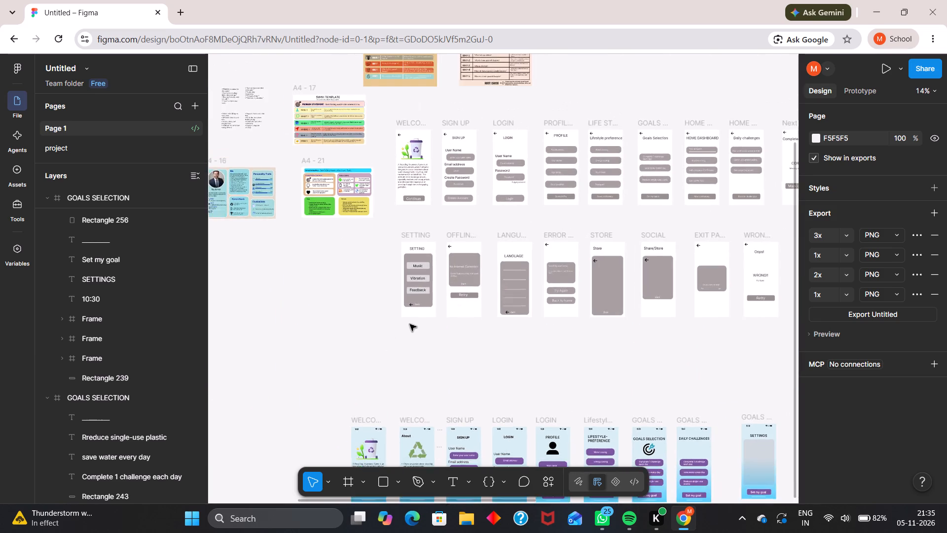
pyautogui.keyDown('ctrl'); pyautogui.scroll(-1, 410, 324); pyautogui.keyUp('ctrl')
pyautogui.keyDown('ctrl'); pyautogui.scroll(1, 410, 324); pyautogui.keyUp('ctrl')
pyautogui.keyDown('ctrl'); pyautogui.scroll(-1, 410, 324); pyautogui.keyUp('ctrl')
pyautogui.keyDown('ctrl'); pyautogui.scroll(12, 410, 324); pyautogui.keyUp('ctrl')
pyautogui.moveTo(479, 223); pyautogui.dragTo(430, 277, button='middle')
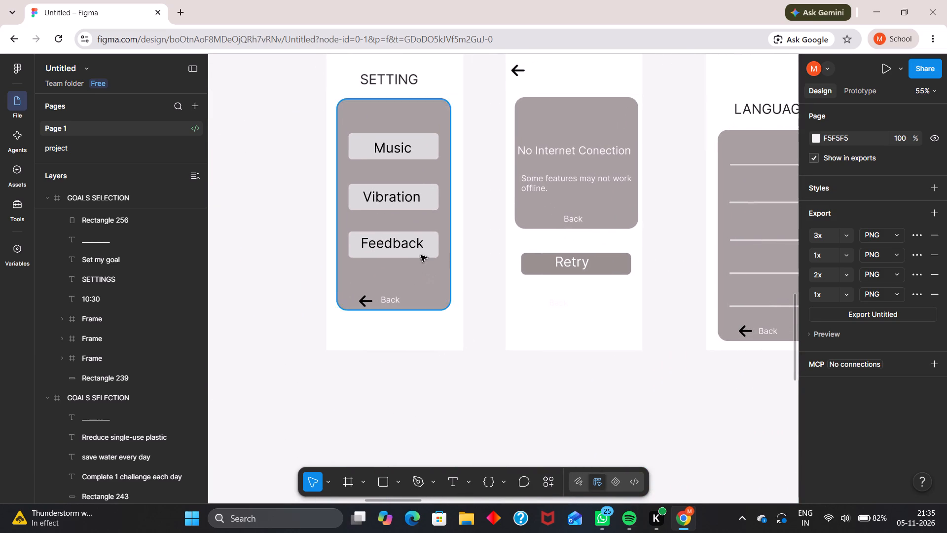
pyautogui.keyDown('ctrl'); pyautogui.scroll(-7, 447, 232); pyautogui.keyUp('ctrl')
# Delete the "Set my goal" text from the purple button at the bottom of the SETTINGS screen.
pyautogui.moveTo(634, 362); pyautogui.dragTo(334, 157, button='middle')
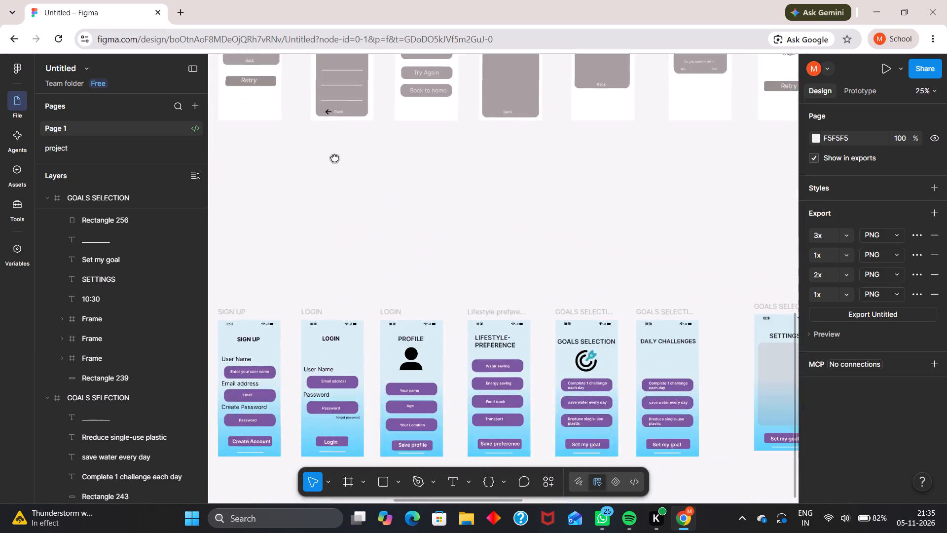
pyautogui.moveTo(334, 157); pyautogui.dragTo(233, 45, button='middle')
pyautogui.keyDown('ctrl'); pyautogui.scroll(1, 870, 426); pyautogui.keyUp('ctrl')
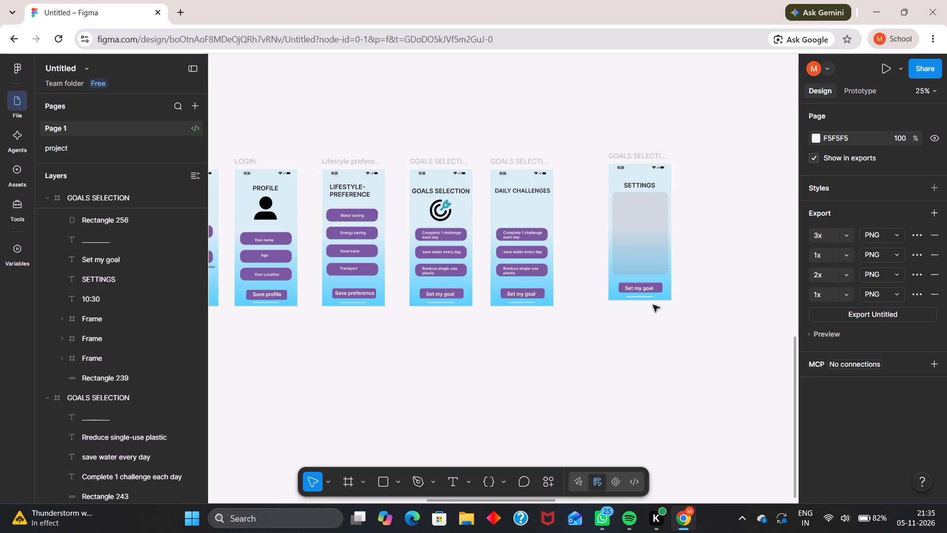
pyautogui.moveTo(271, 82); pyautogui.dragTo(499, 246, button='middle')
pyautogui.moveTo(499, 246); pyautogui.dragTo(199, 88, button='middle')
pyautogui.scroll(3, 649, 389)
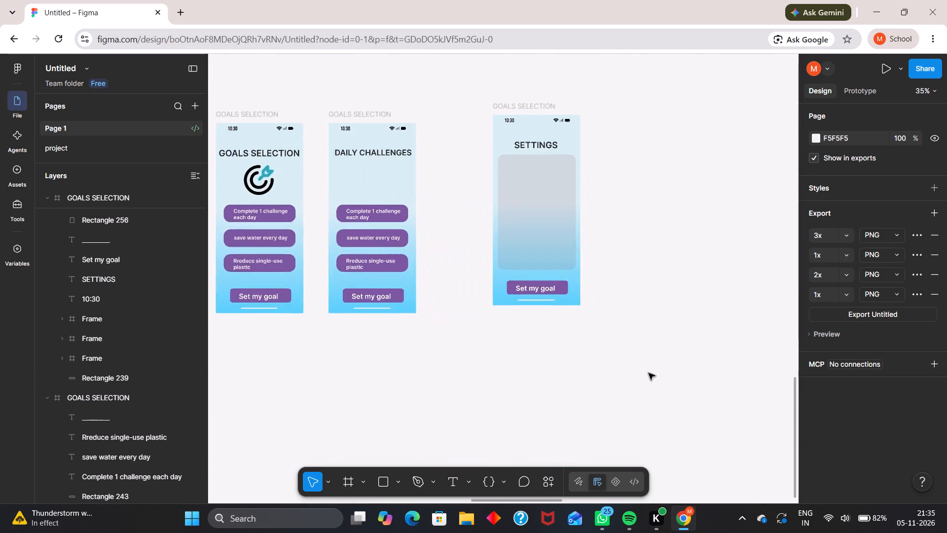
pyautogui.scroll(8, 649, 373)
pyautogui.keyDown('ctrl'); pyautogui.scroll(-1, 596, 302); pyautogui.keyUp('ctrl')
pyautogui.moveTo(568, 276); pyautogui.dragTo(639, 356, button='middle')
pyautogui.middleClick(641, 358)
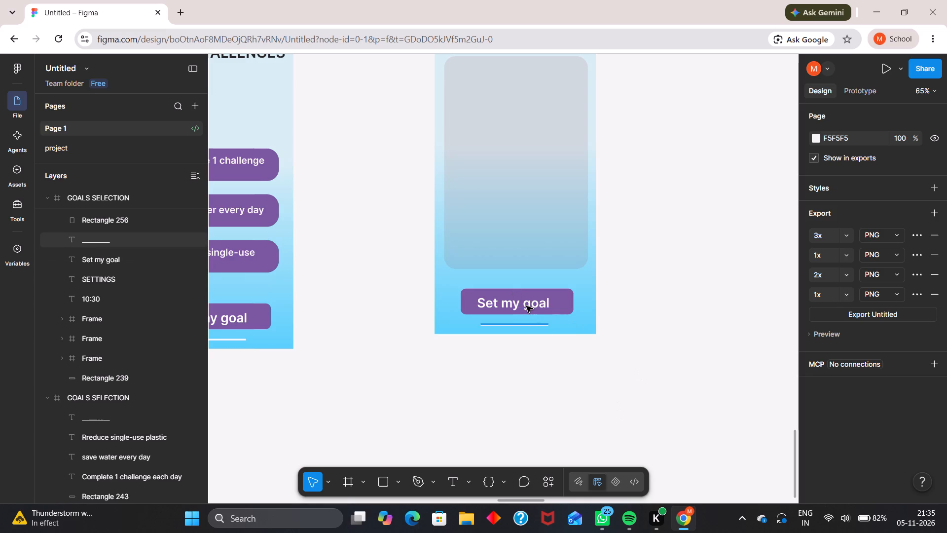
pyautogui.moveTo(576, 314); pyautogui.dragTo(573, 343, button='middle')
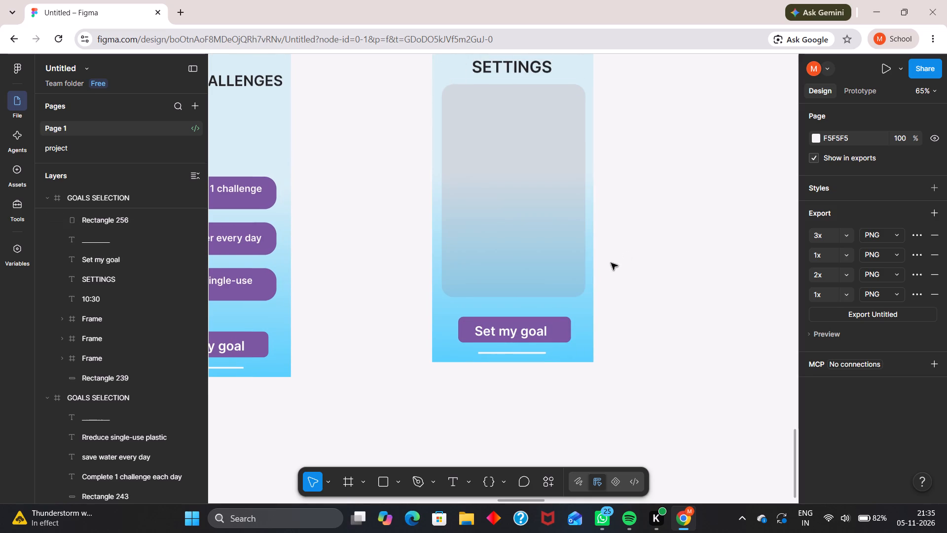
pyautogui.click(528, 332)
pyautogui.press('BackSpace')
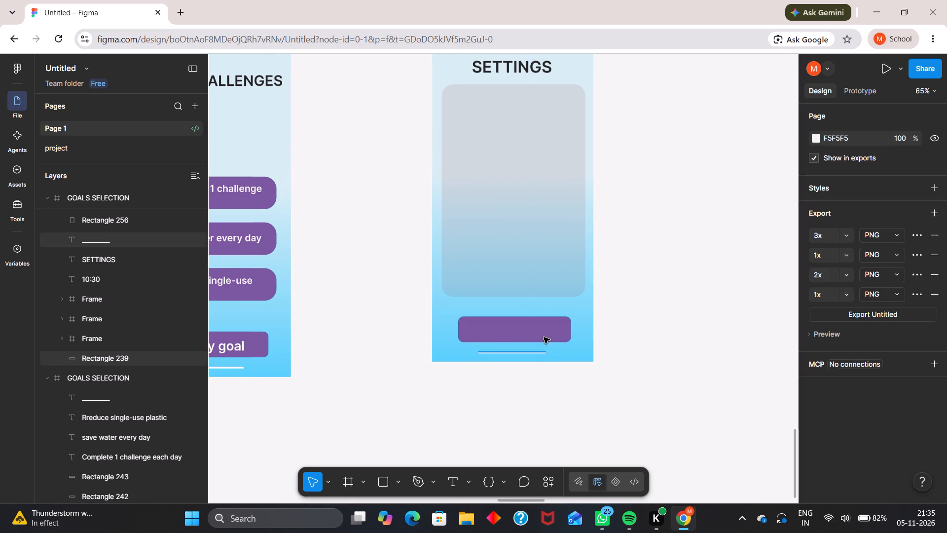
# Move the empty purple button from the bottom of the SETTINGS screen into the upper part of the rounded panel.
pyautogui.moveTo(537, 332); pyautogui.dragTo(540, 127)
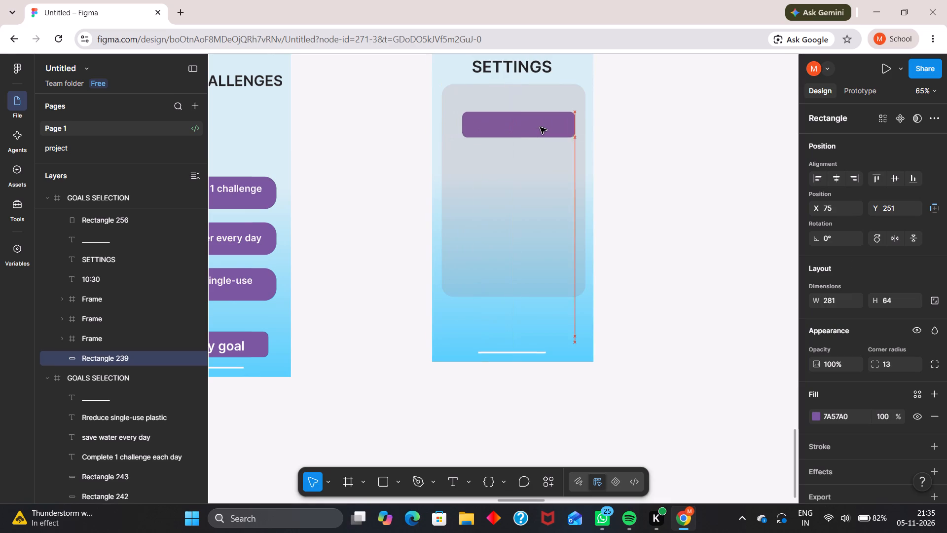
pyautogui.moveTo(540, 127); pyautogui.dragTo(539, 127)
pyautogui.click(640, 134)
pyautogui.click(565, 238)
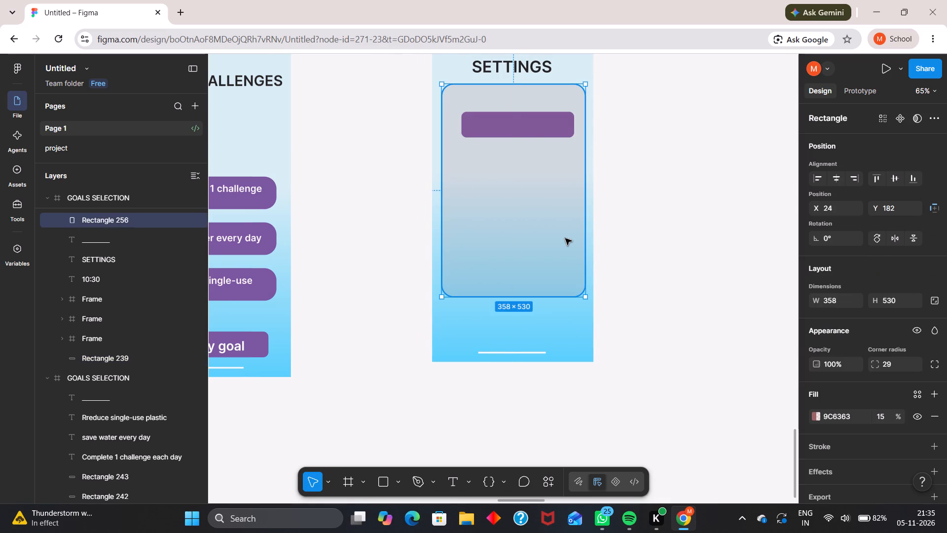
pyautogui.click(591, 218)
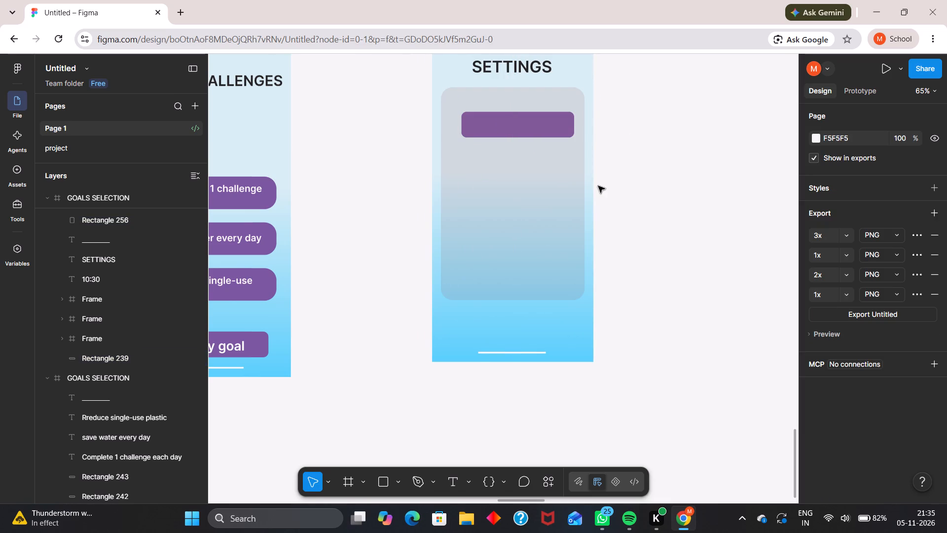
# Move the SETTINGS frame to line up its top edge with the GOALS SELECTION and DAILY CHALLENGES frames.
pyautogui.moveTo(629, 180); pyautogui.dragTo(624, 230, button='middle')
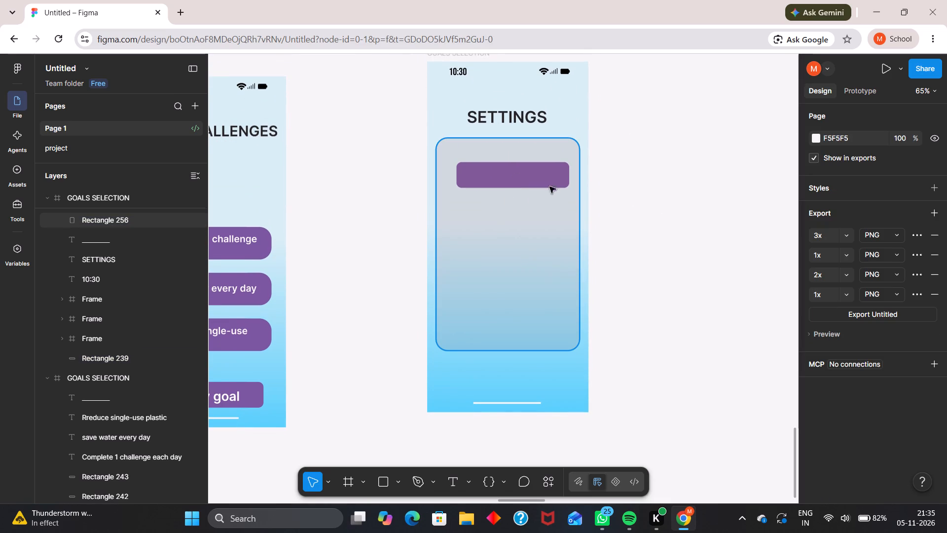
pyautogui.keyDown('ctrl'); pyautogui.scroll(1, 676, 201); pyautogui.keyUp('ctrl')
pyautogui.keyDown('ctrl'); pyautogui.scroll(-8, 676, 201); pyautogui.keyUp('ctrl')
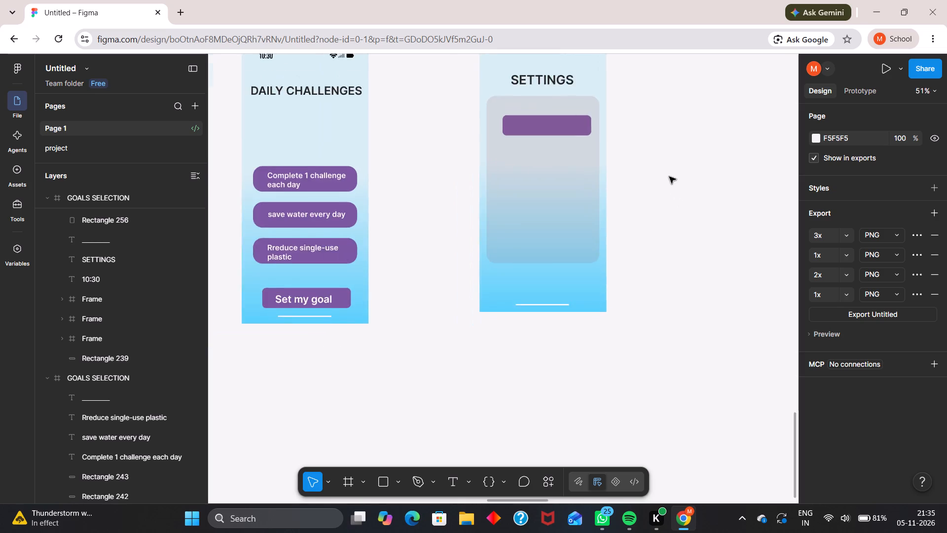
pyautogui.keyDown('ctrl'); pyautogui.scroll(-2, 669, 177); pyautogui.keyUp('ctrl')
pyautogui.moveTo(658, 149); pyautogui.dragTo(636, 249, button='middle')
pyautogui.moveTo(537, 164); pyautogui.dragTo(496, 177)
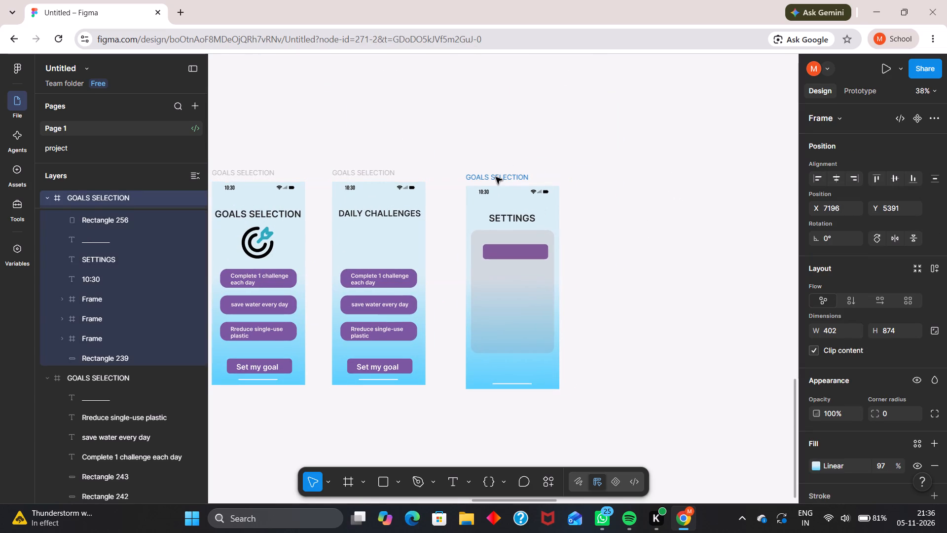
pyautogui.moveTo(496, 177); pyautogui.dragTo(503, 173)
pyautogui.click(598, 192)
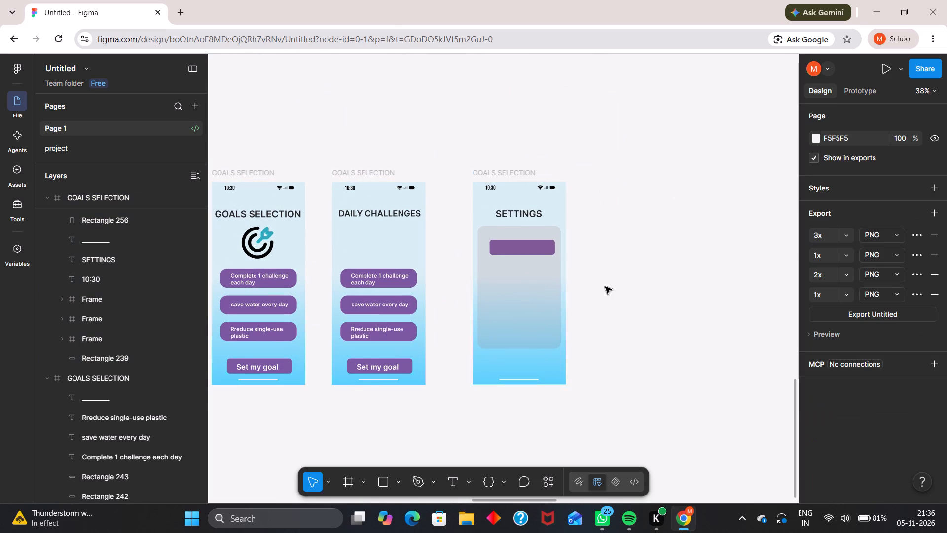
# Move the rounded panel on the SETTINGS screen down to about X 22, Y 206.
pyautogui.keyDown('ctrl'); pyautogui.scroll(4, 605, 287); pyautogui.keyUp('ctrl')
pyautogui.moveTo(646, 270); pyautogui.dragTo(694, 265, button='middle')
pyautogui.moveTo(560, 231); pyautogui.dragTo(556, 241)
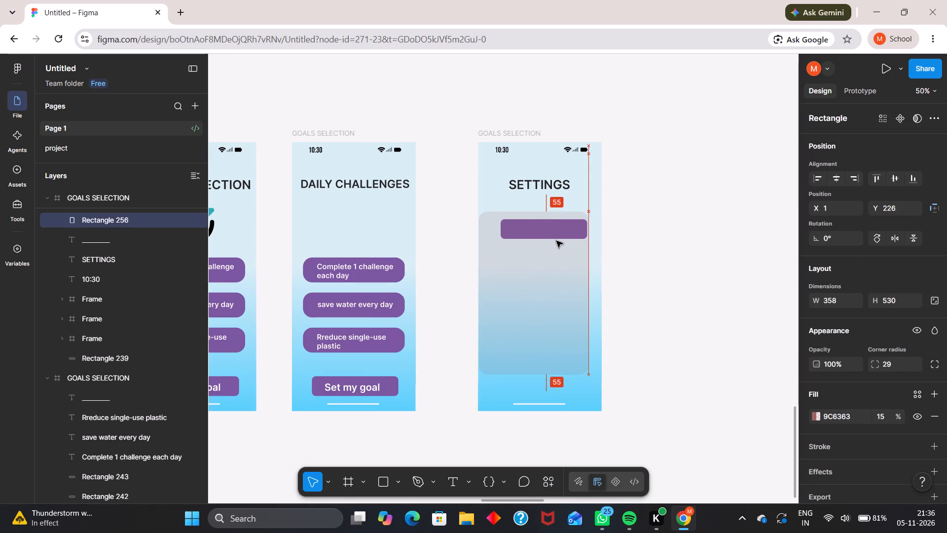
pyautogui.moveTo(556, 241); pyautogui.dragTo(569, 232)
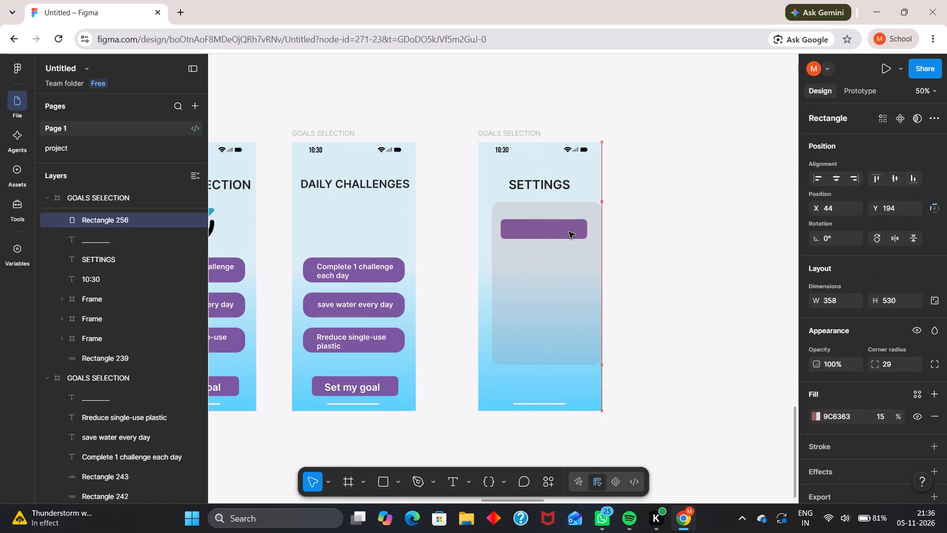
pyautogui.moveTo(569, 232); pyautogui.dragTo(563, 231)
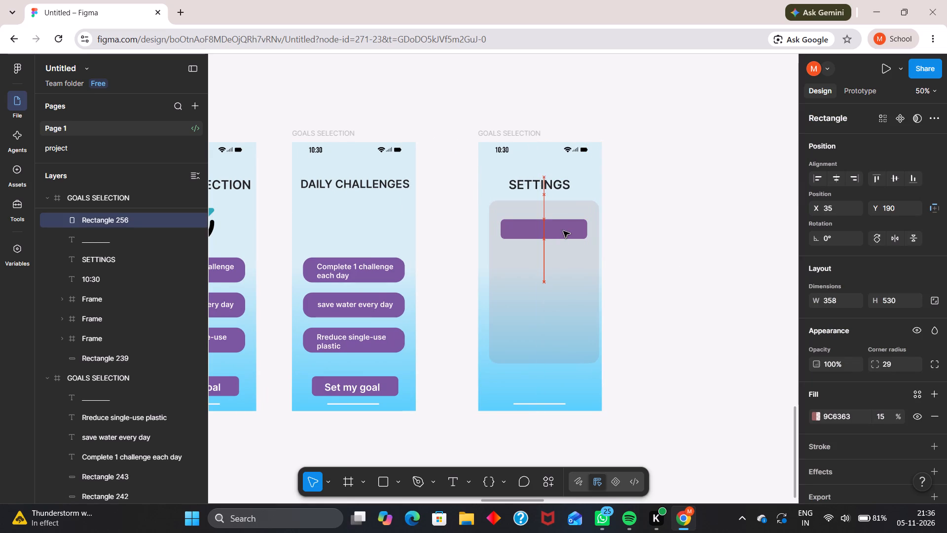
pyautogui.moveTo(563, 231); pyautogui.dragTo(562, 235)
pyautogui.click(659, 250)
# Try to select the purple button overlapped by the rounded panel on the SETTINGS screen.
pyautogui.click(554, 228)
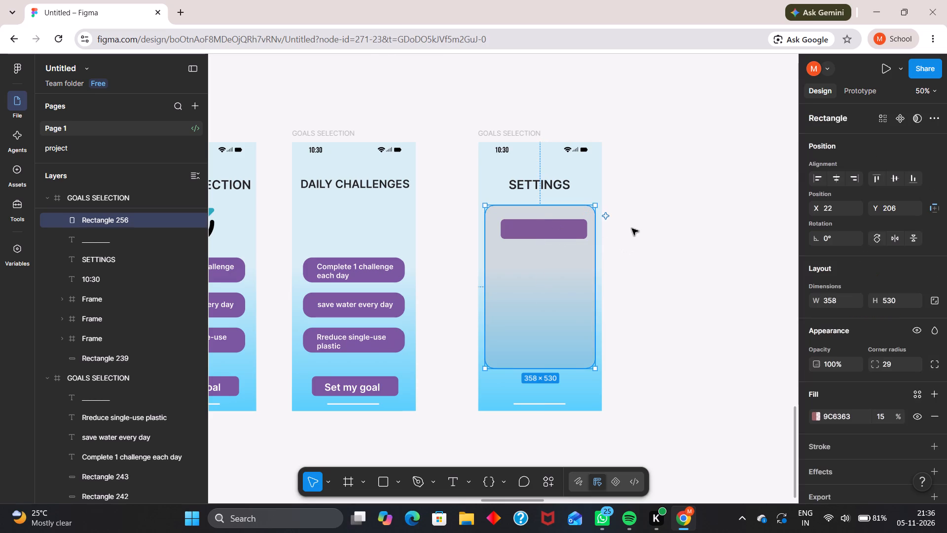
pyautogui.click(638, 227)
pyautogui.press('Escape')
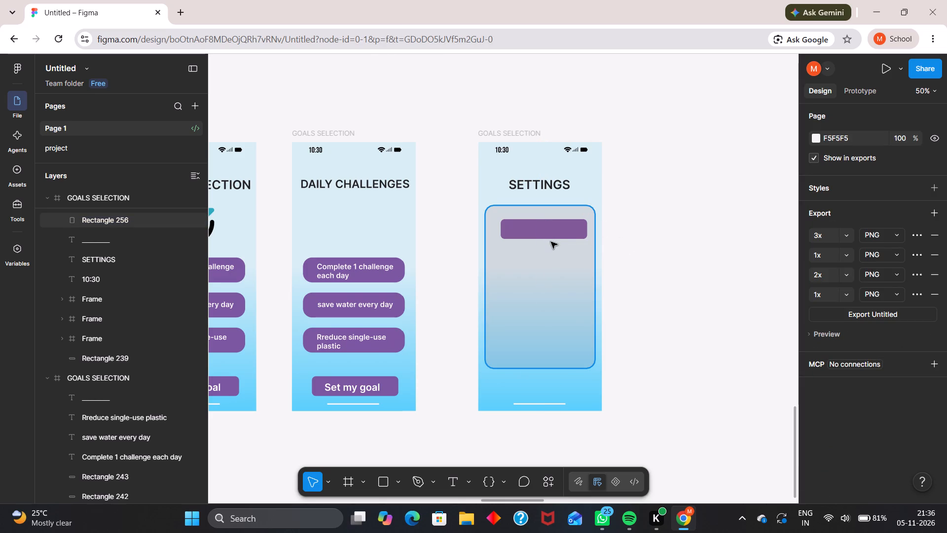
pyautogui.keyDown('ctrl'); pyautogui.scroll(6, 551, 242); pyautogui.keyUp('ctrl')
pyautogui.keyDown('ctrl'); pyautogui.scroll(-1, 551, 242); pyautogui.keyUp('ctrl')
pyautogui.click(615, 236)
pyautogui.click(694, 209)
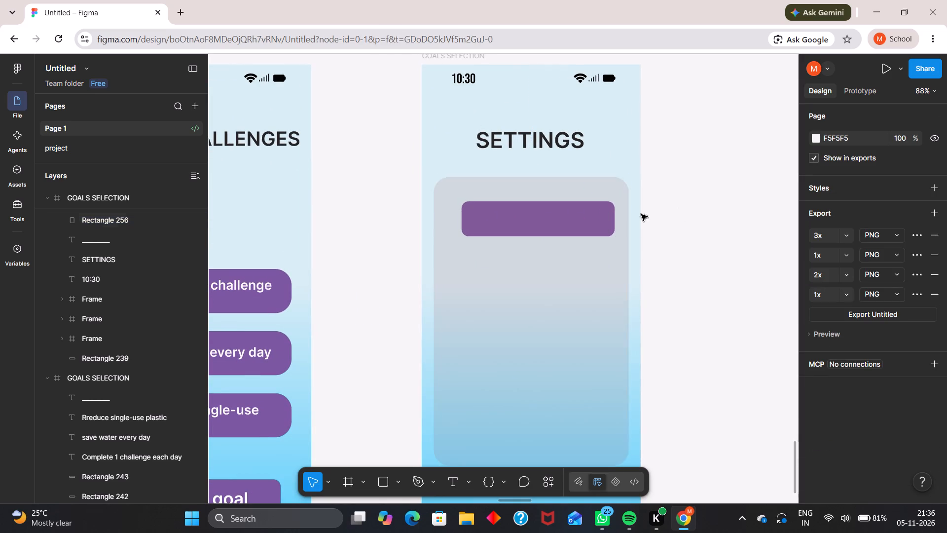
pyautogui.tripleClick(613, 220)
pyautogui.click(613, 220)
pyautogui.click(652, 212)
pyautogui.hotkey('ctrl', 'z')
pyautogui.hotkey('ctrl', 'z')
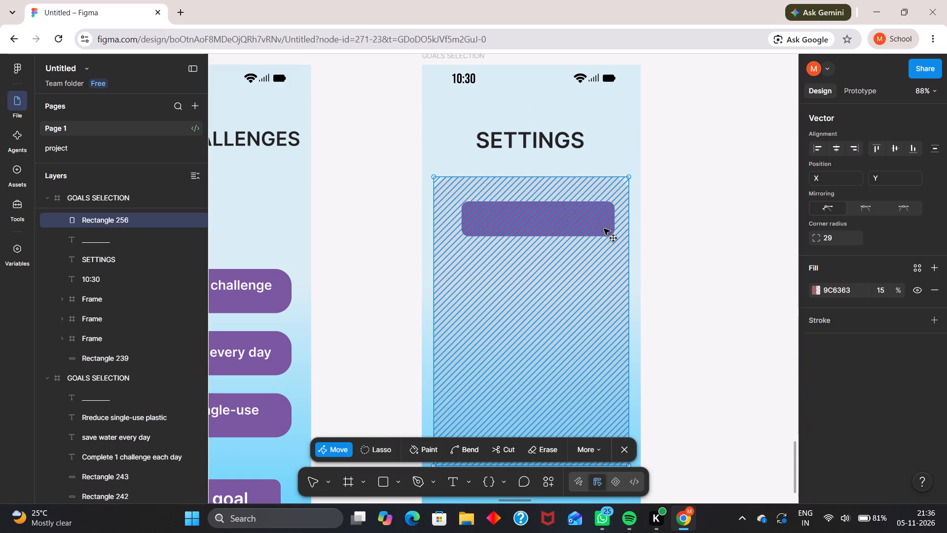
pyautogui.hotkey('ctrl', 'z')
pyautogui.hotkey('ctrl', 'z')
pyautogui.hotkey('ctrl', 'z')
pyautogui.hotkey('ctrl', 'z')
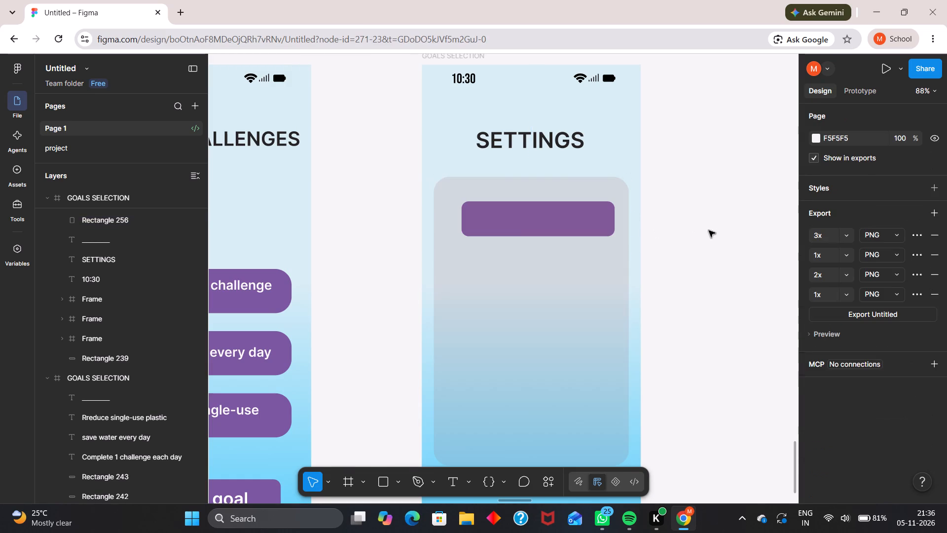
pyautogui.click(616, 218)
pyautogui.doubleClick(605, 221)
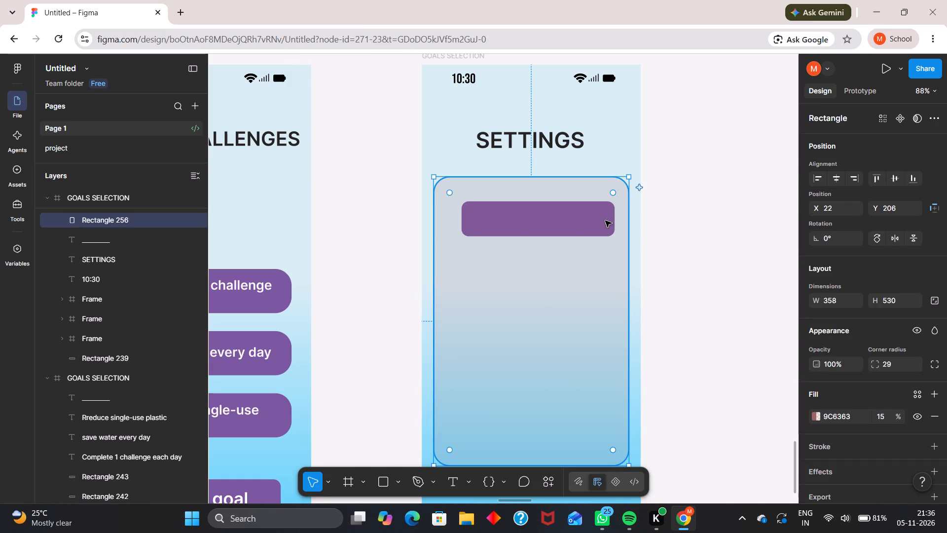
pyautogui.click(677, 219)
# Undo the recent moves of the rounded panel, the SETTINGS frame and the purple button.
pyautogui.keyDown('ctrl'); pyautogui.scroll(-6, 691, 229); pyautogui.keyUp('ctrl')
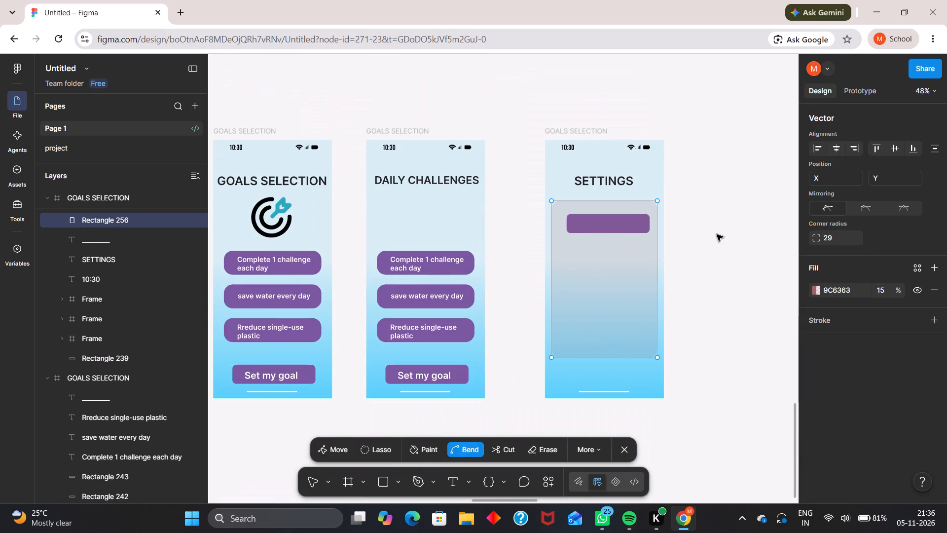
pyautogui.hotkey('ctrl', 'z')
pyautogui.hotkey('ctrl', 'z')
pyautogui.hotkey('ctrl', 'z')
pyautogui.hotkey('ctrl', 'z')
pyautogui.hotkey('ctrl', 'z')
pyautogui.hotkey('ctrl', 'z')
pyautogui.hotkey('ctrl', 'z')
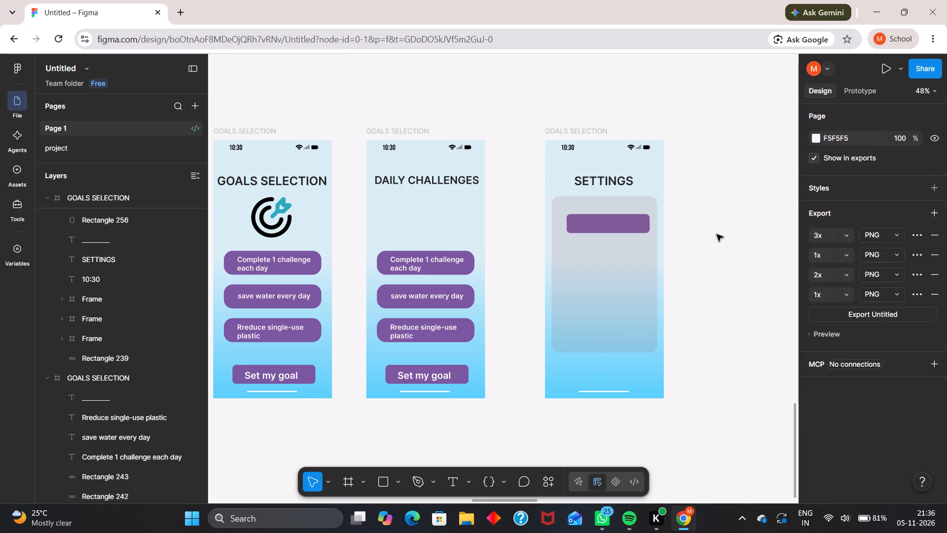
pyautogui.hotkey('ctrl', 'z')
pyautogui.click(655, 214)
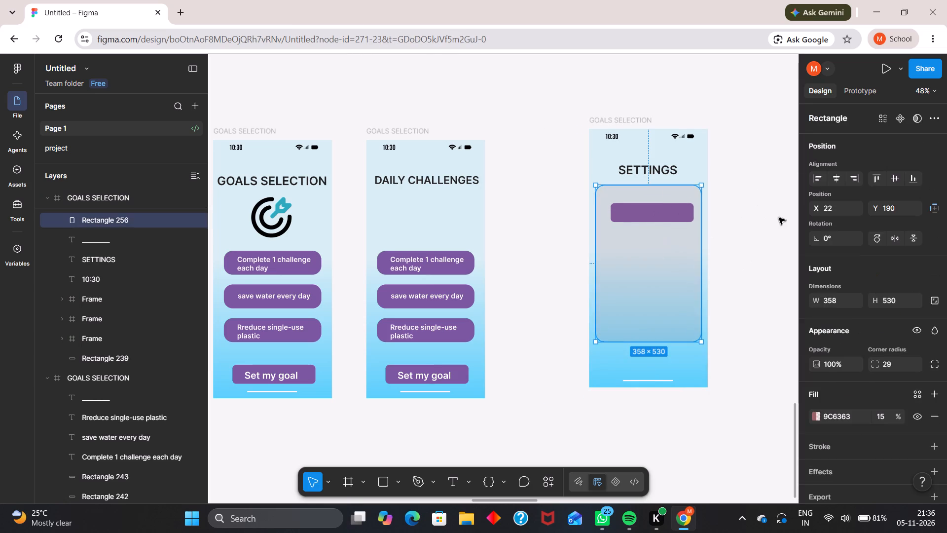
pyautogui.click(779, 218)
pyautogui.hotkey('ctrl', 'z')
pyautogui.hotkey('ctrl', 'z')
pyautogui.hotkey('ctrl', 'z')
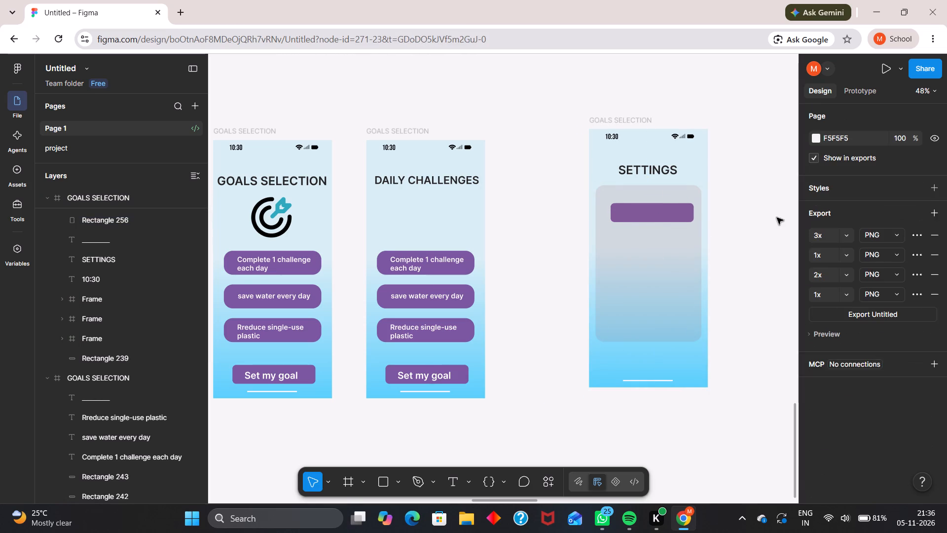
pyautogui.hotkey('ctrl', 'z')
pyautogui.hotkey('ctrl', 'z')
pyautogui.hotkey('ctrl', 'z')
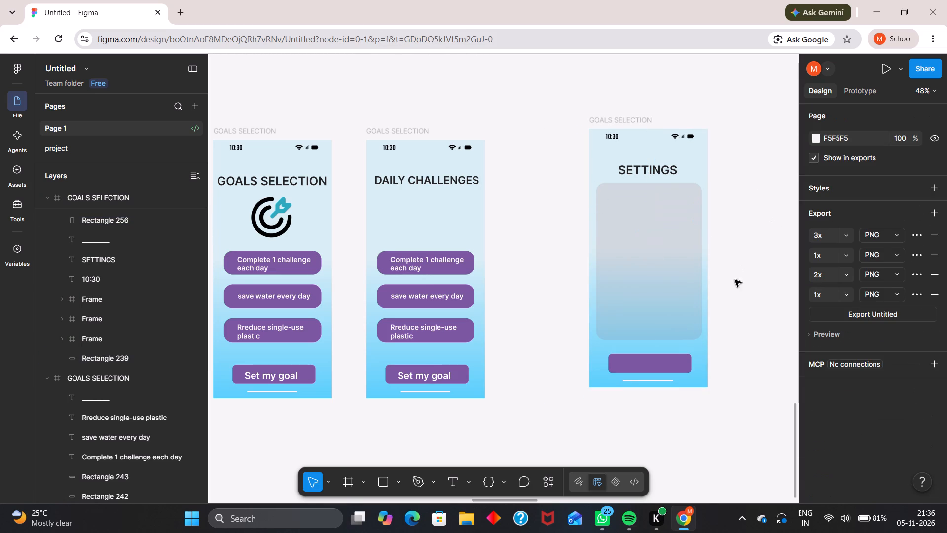
# Move the SETTINGS frame beside the DAILY CHALLENGES frame with their top edges level, at about X 7186, Y 5372.
pyautogui.moveTo(630, 118); pyautogui.dragTo(566, 131)
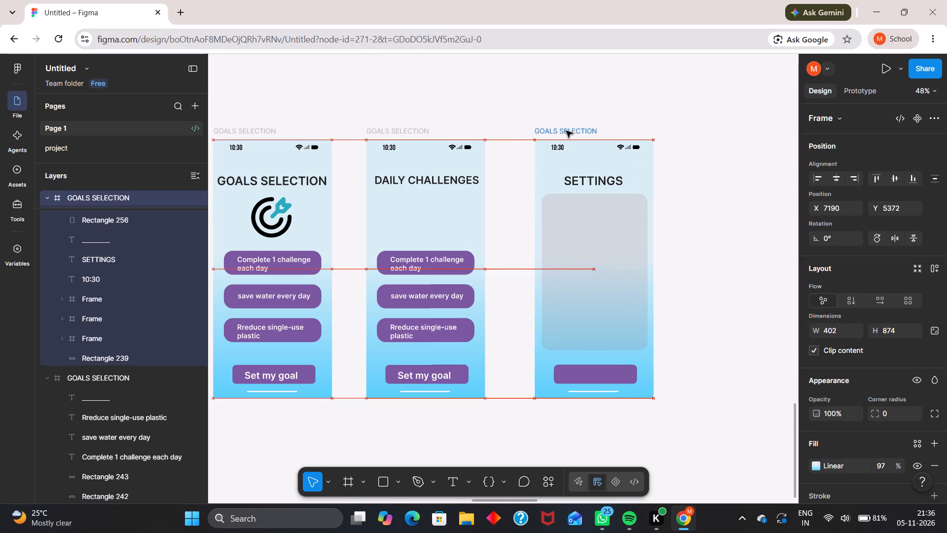
pyautogui.moveTo(566, 131); pyautogui.dragTo(575, 125)
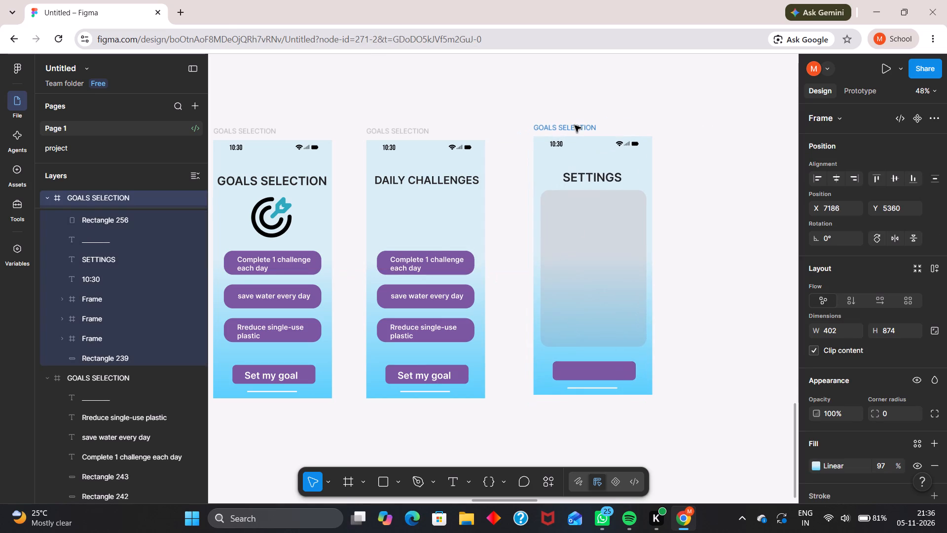
pyautogui.moveTo(575, 125); pyautogui.dragTo(575, 130)
pyautogui.click(765, 110)
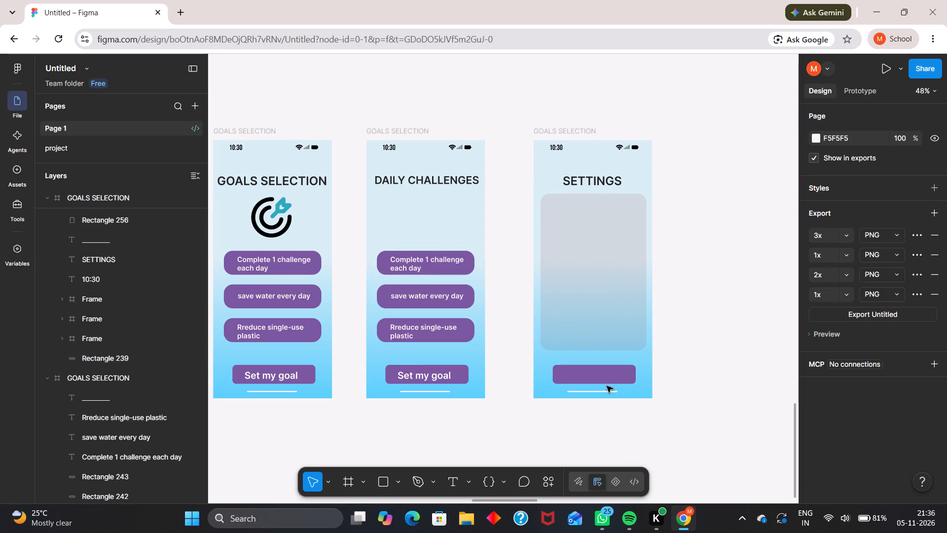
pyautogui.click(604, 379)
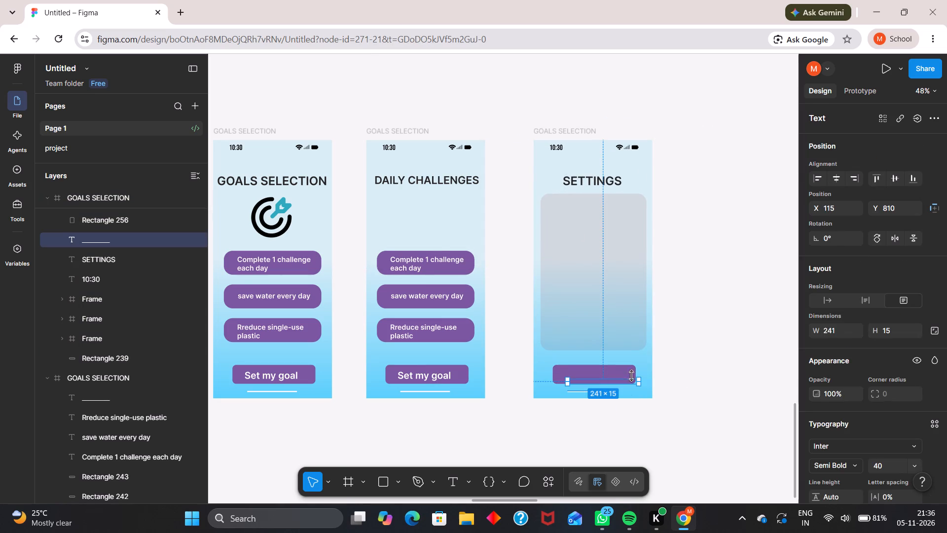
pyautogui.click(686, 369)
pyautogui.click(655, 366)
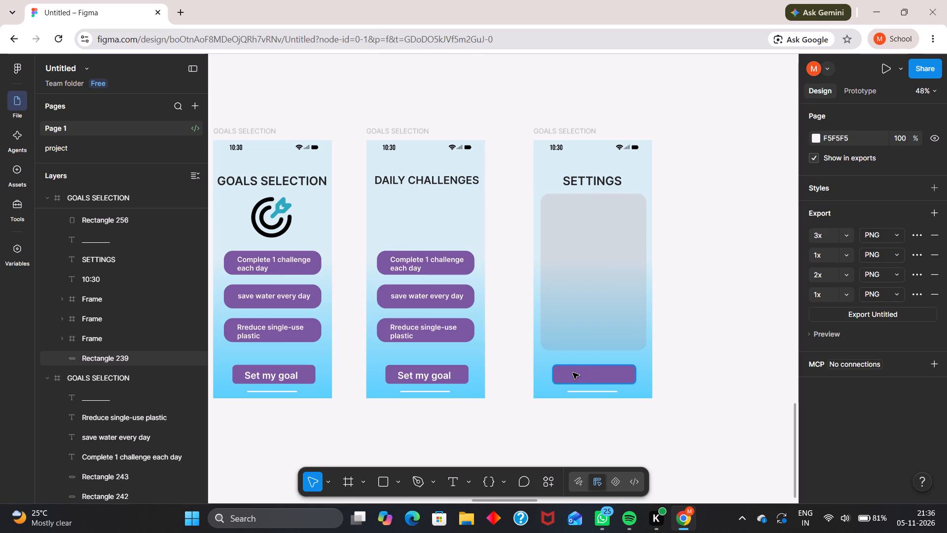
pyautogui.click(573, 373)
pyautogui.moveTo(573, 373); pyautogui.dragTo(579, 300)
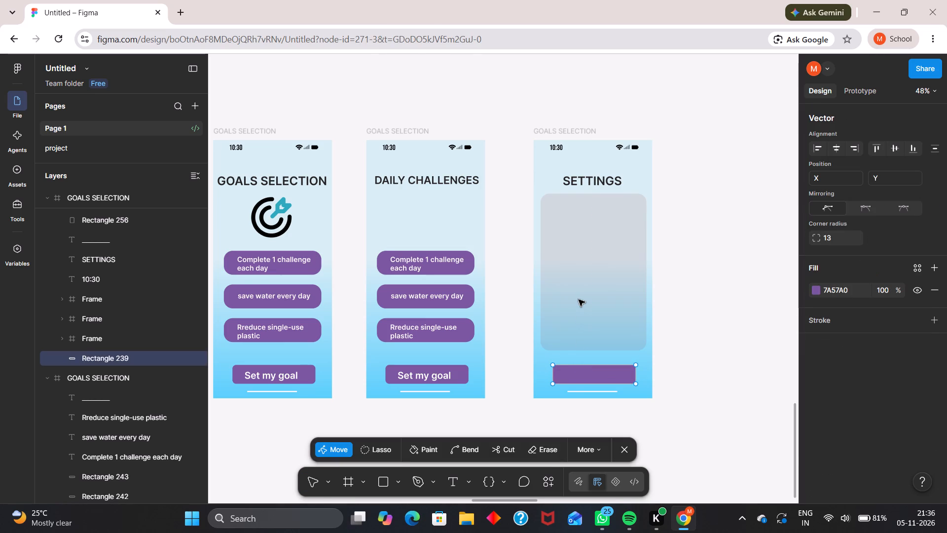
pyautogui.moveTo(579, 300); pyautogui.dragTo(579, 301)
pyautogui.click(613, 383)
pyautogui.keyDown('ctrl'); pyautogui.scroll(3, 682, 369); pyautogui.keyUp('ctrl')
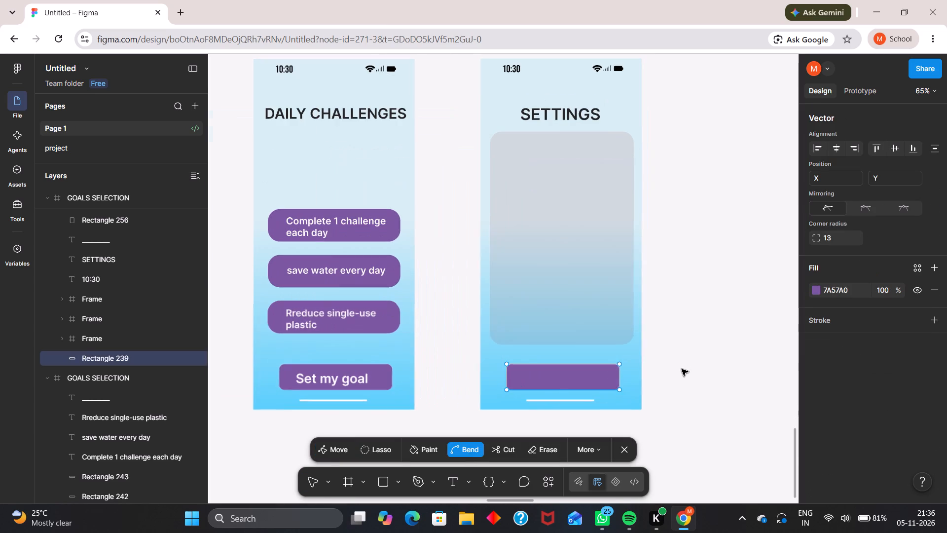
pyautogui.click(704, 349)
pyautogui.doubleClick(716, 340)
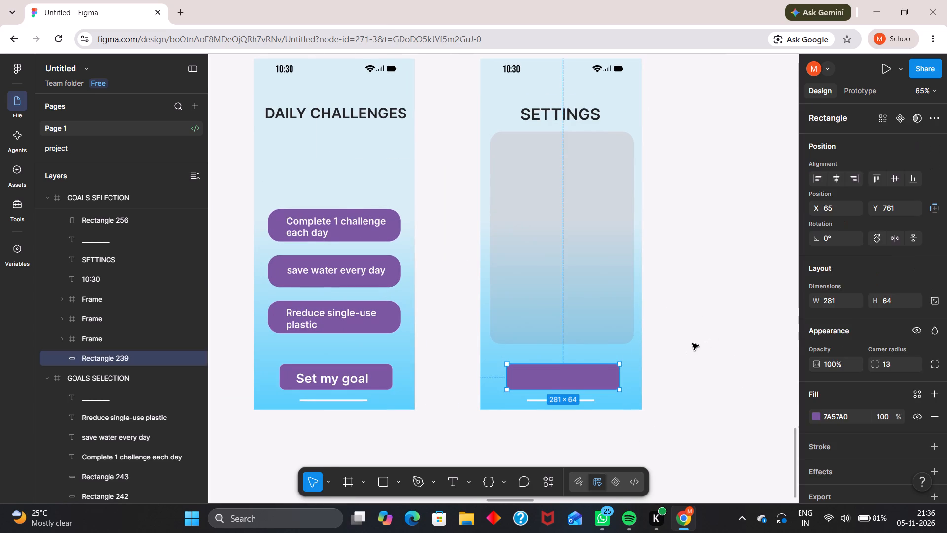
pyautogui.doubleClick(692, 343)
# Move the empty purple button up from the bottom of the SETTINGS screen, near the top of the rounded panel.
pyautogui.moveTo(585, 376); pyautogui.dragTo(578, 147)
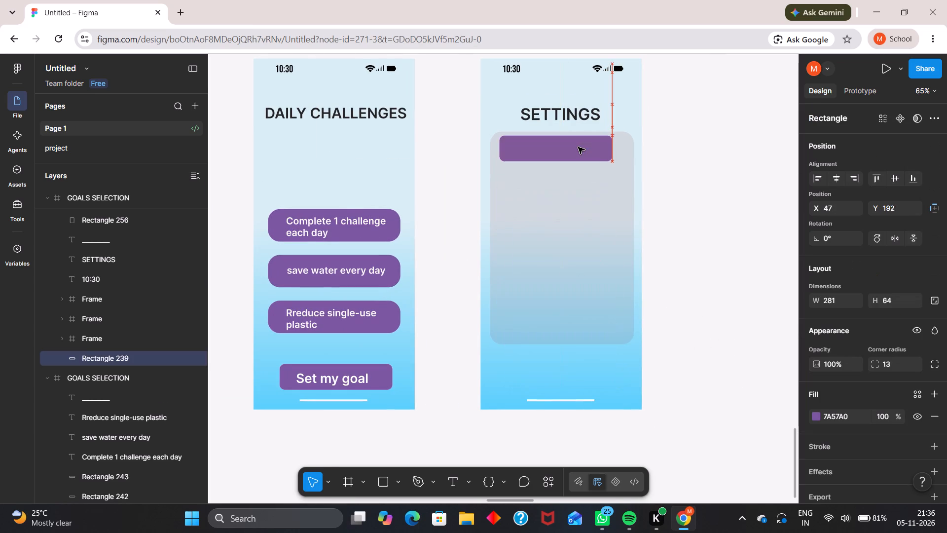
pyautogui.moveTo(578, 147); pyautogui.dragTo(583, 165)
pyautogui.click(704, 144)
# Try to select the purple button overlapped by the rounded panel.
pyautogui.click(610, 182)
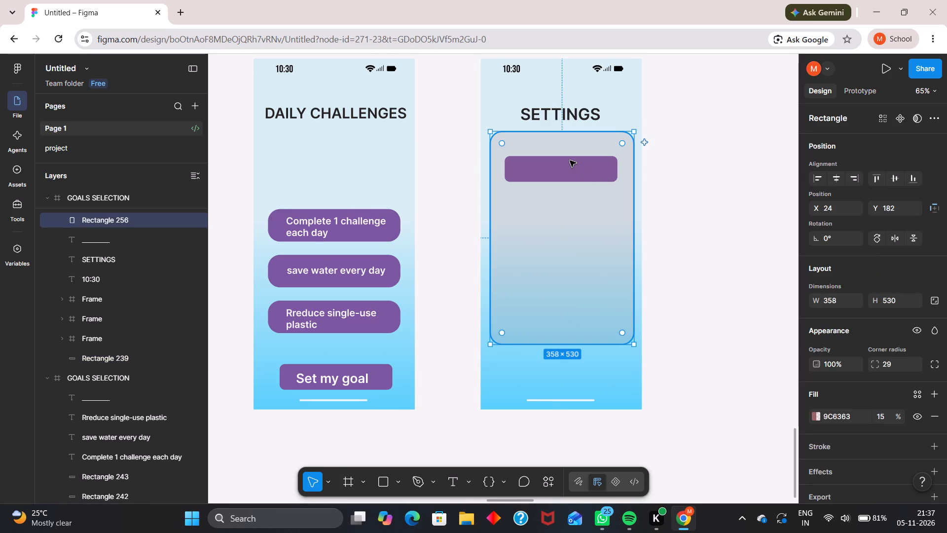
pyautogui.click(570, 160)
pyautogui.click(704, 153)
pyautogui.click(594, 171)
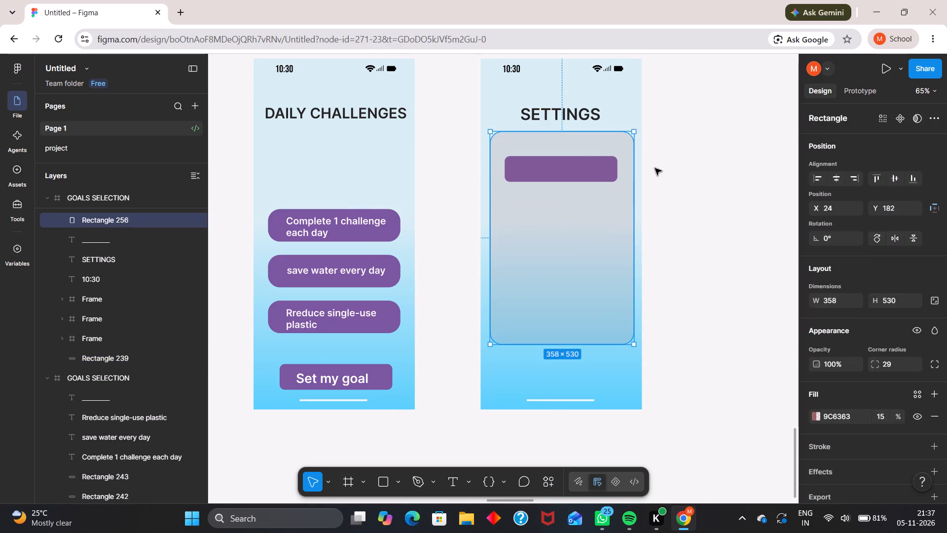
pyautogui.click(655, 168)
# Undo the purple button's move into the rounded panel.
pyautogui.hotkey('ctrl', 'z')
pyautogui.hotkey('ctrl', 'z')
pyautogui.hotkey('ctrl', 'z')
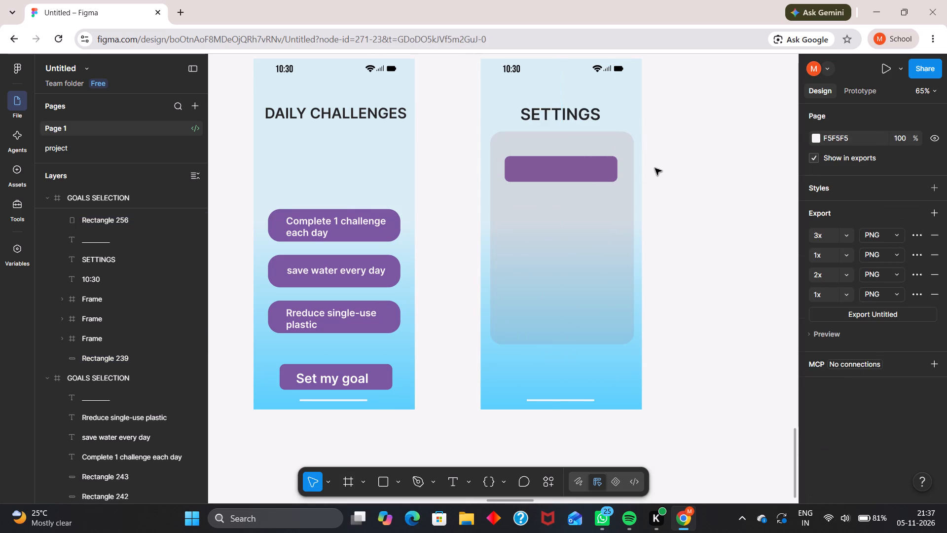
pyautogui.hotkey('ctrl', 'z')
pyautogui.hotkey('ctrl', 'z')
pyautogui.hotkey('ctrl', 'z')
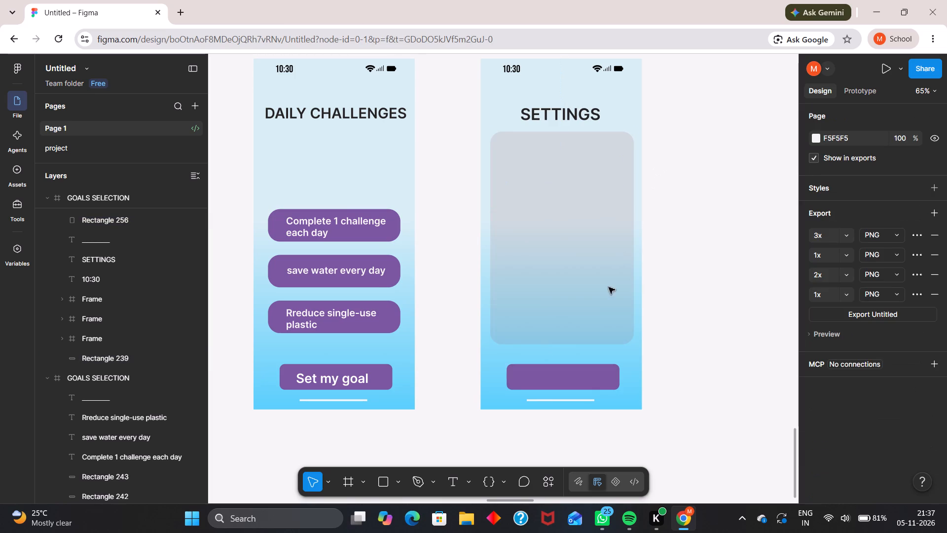
# Delete the empty purple button at the bottom of the SETTINGS screen.
pyautogui.click(596, 377)
pyautogui.press('BackSpace')
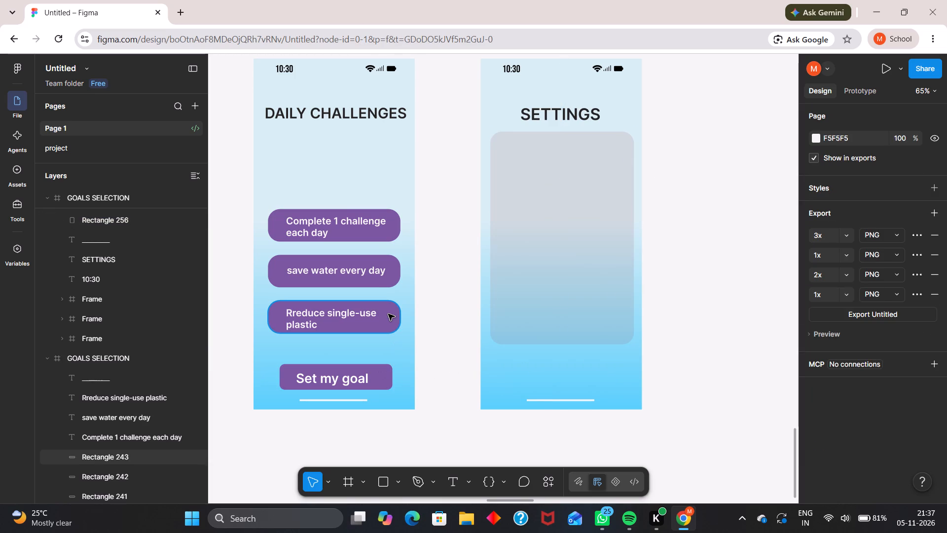
# Copy the purple button behind "Rreduce single-use plastic" into the upper part of the SETTINGS panel, centred at X 36.
pyautogui.keyDown('alt'); pyautogui.moveTo(388, 314); pyautogui.dragTo(568, 171); pyautogui.keyUp('alt')
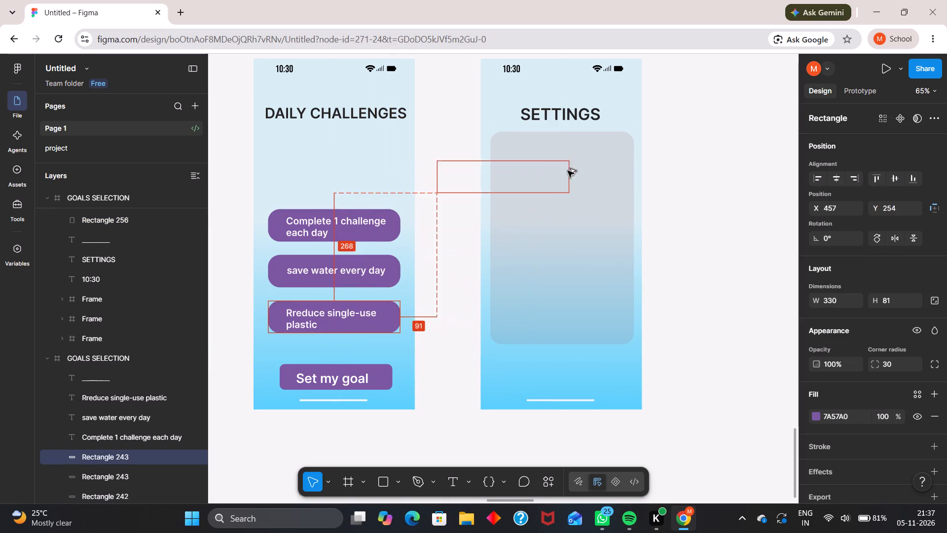
pyautogui.keyDown('alt'); pyautogui.moveTo(568, 171); pyautogui.dragTo(613, 168); pyautogui.keyUp('alt')
pyautogui.click(656, 183)
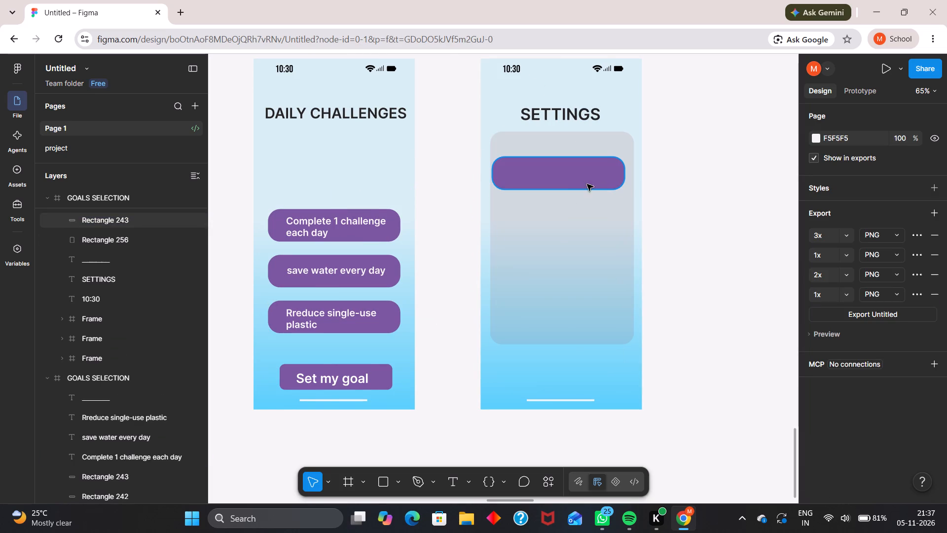
pyautogui.moveTo(564, 180); pyautogui.dragTo(567, 183)
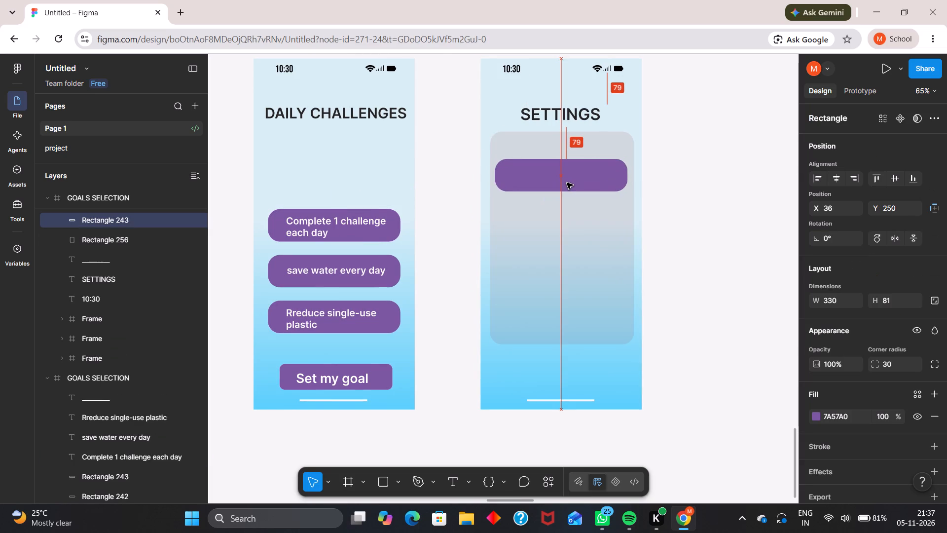
pyautogui.moveTo(567, 183); pyautogui.dragTo(567, 185)
pyautogui.click(671, 164)
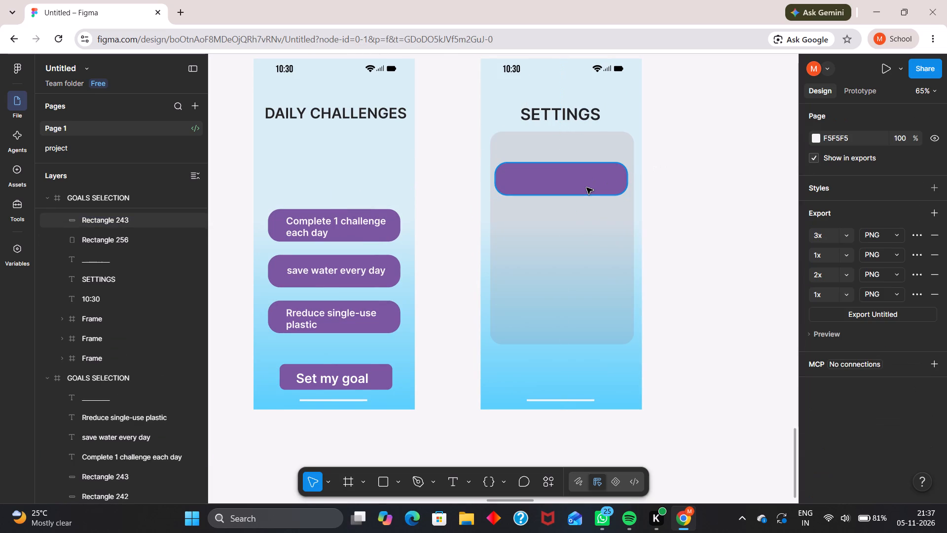
# Duplicate the SETTINGS purple button twice down the panel, aligned at X 36 with equal gaps between the three buttons.
pyautogui.keyDown('alt'); pyautogui.moveTo(586, 188); pyautogui.dragTo(586, 238); pyautogui.keyUp('alt')
pyautogui.click(585, 238)
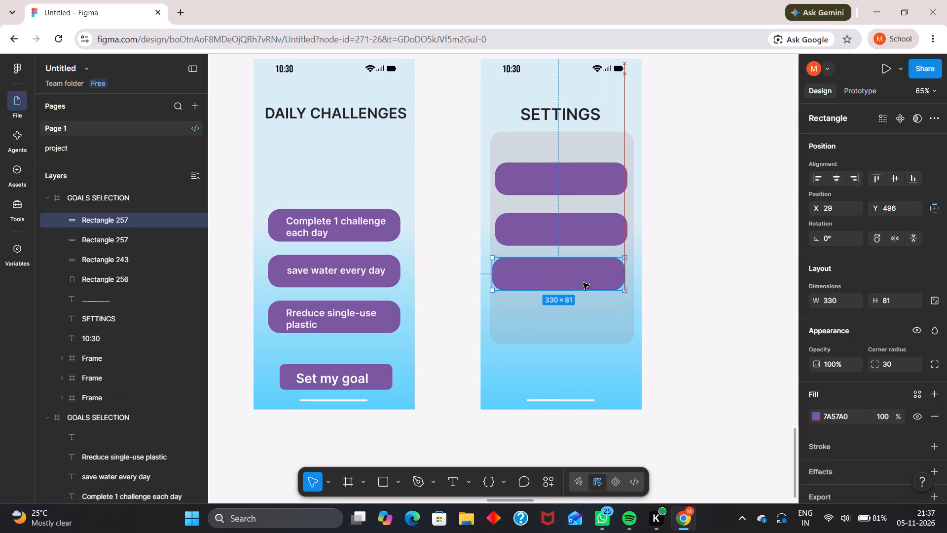
pyautogui.moveTo(827, 243); pyautogui.dragTo(803, 246)
pyautogui.click(703, 262)
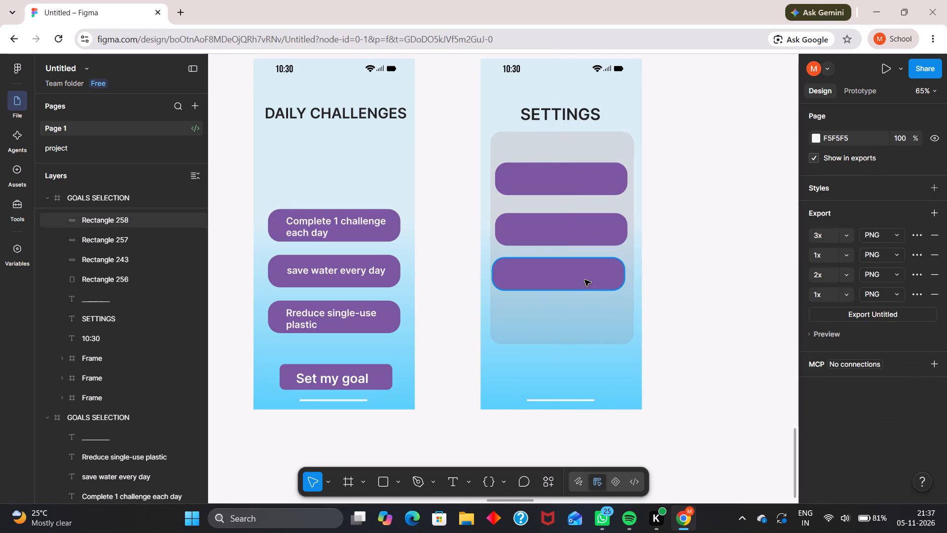
pyautogui.click(584, 280)
pyautogui.click(668, 253)
pyautogui.moveTo(552, 284); pyautogui.dragTo(552, 288)
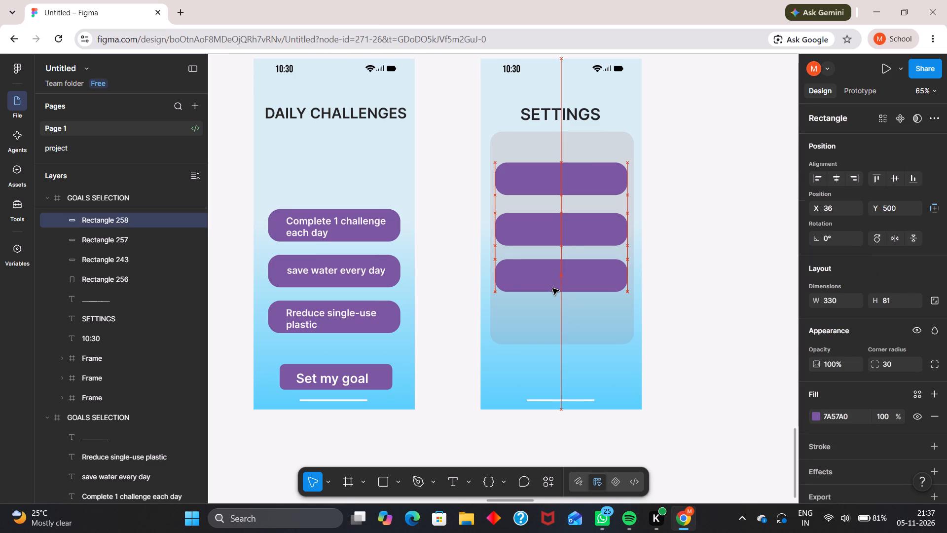
pyautogui.moveTo(552, 288); pyautogui.dragTo(552, 292)
pyautogui.click(699, 222)
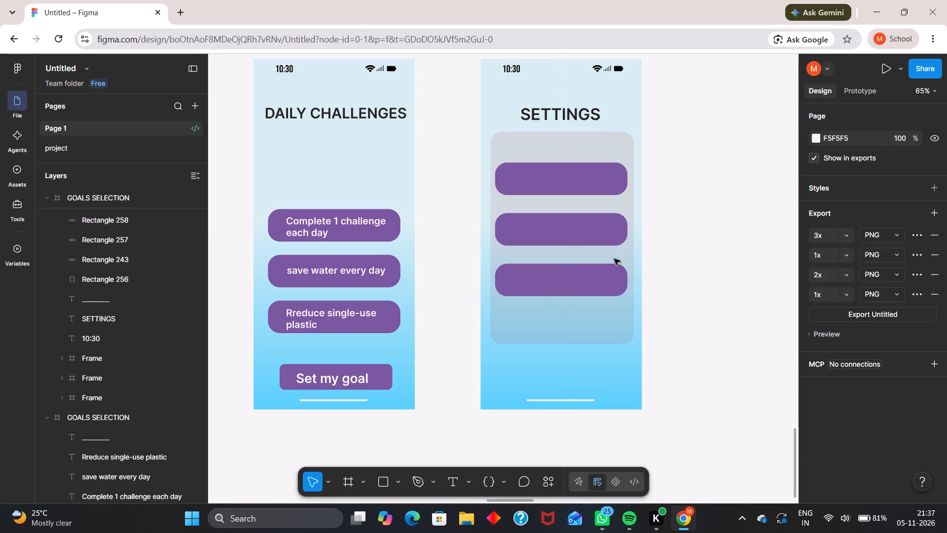
pyautogui.click(568, 224)
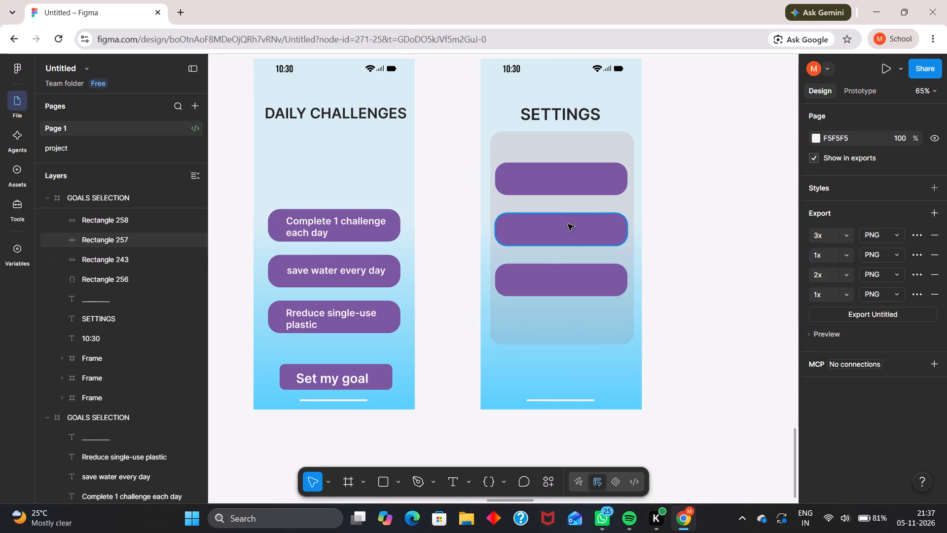
pyautogui.click(649, 211)
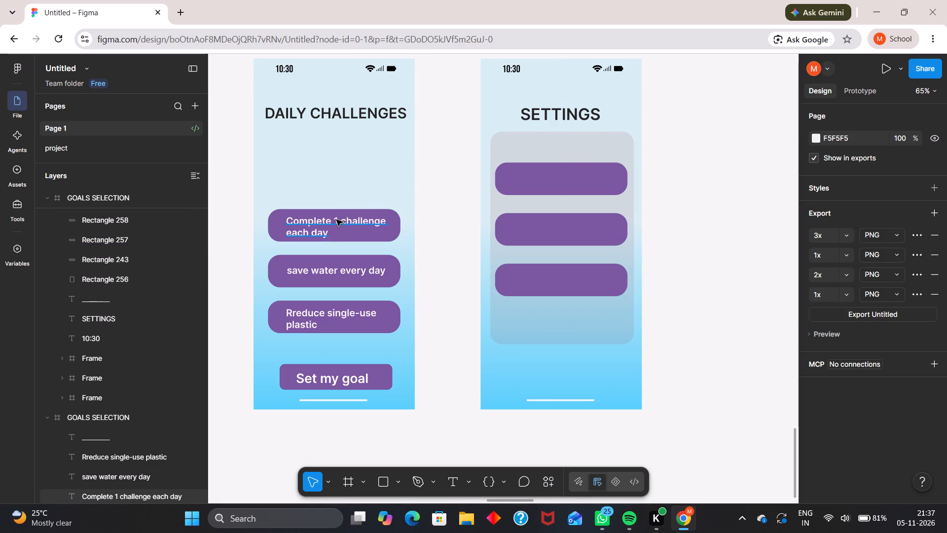
# Copy the "Complete 1 challenge each day" text onto the top SETTINGS button and change it to MUSIC.
pyautogui.moveTo(336, 220); pyautogui.dragTo(559, 175)
pyautogui.doubleClick(559, 175)
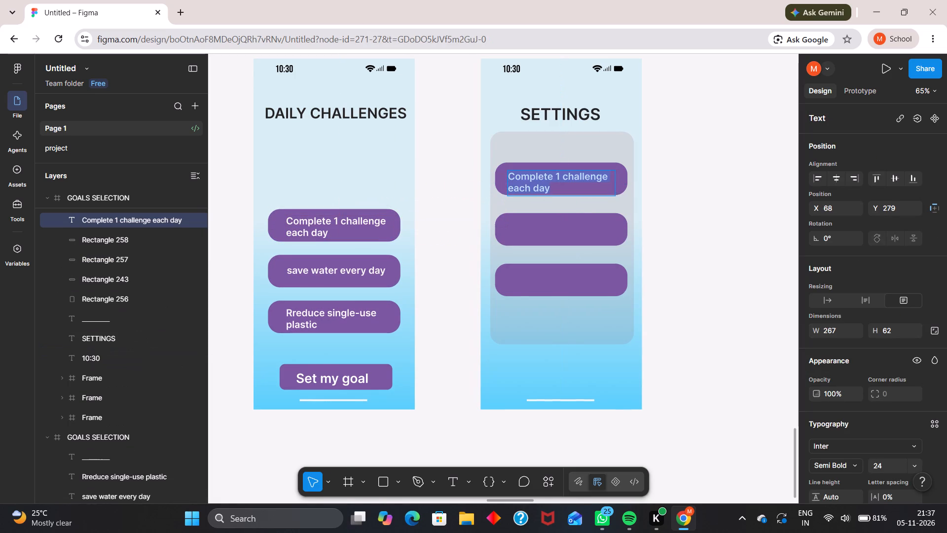
pyautogui.write('MUSIC')
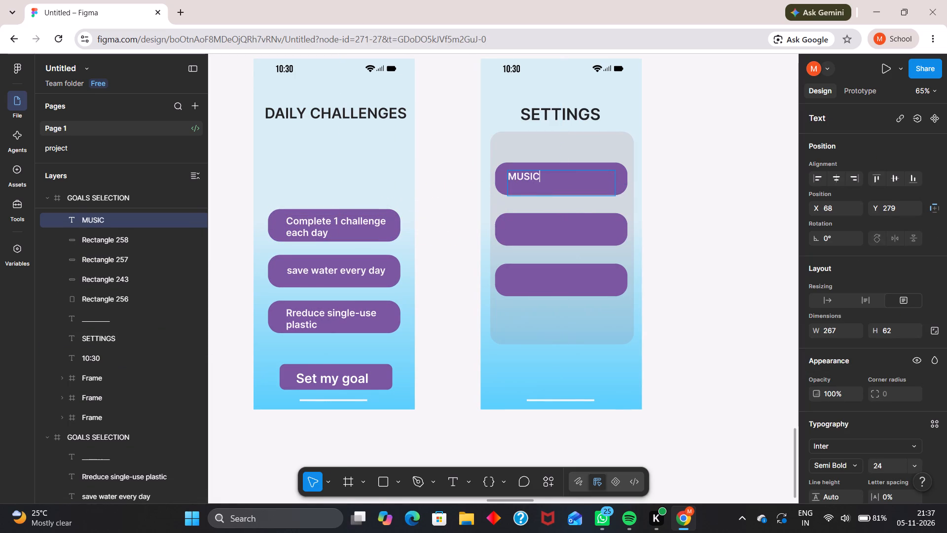
pyautogui.press('Escape')
pyautogui.press('Escape')
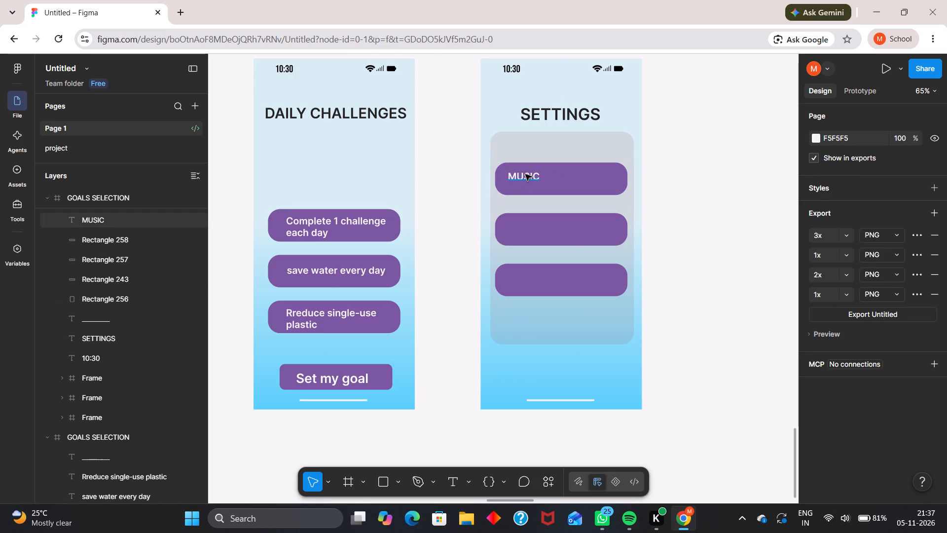
# Narrow the MUSIC text box to about 98 wide and centre it on the top button, at about X 157, Y 278.
pyautogui.moveTo(525, 174); pyautogui.dragTo(552, 176)
pyautogui.click(555, 176)
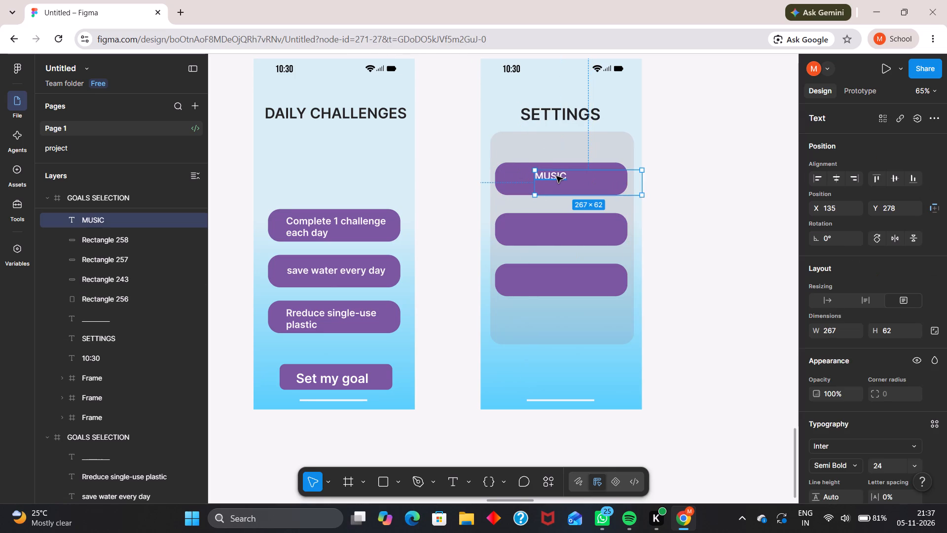
pyautogui.moveTo(556, 176); pyautogui.dragTo(561, 176)
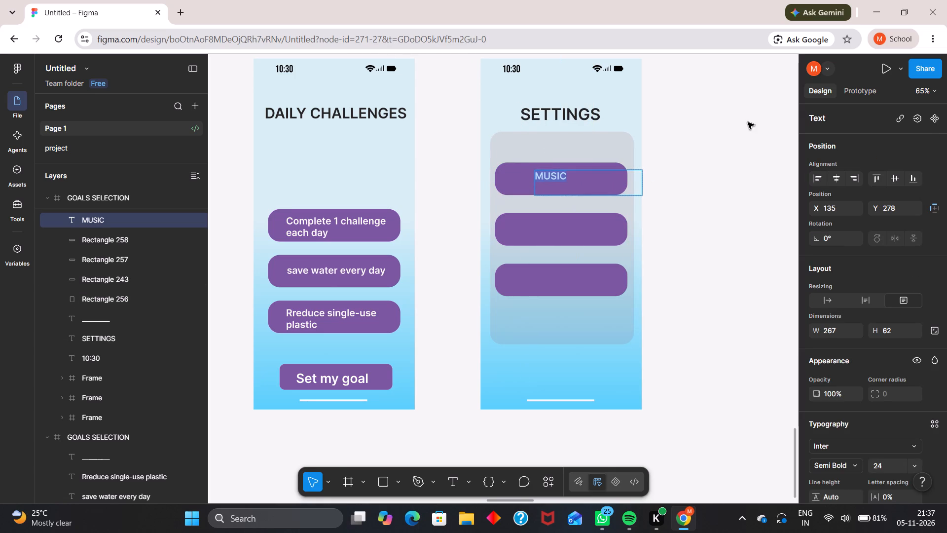
pyautogui.click(748, 122)
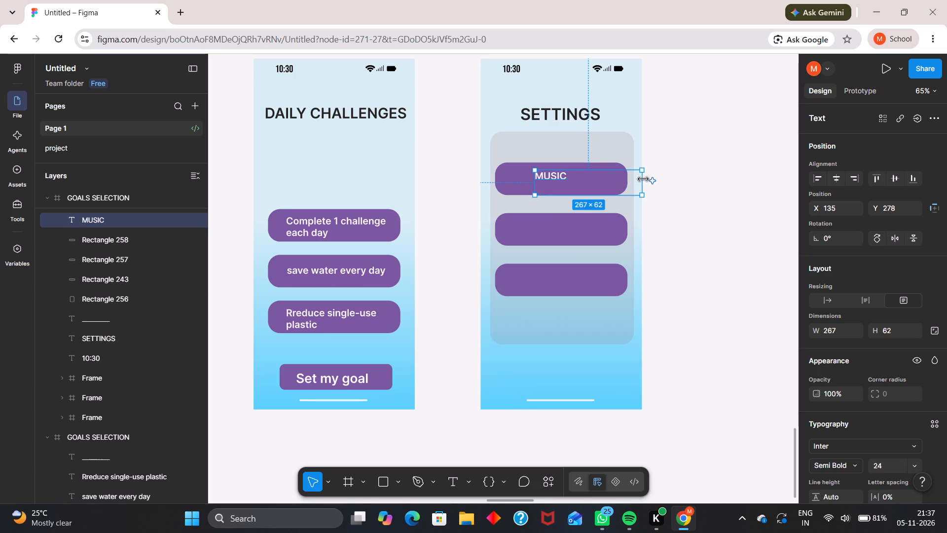
pyautogui.moveTo(643, 179); pyautogui.dragTo(574, 179)
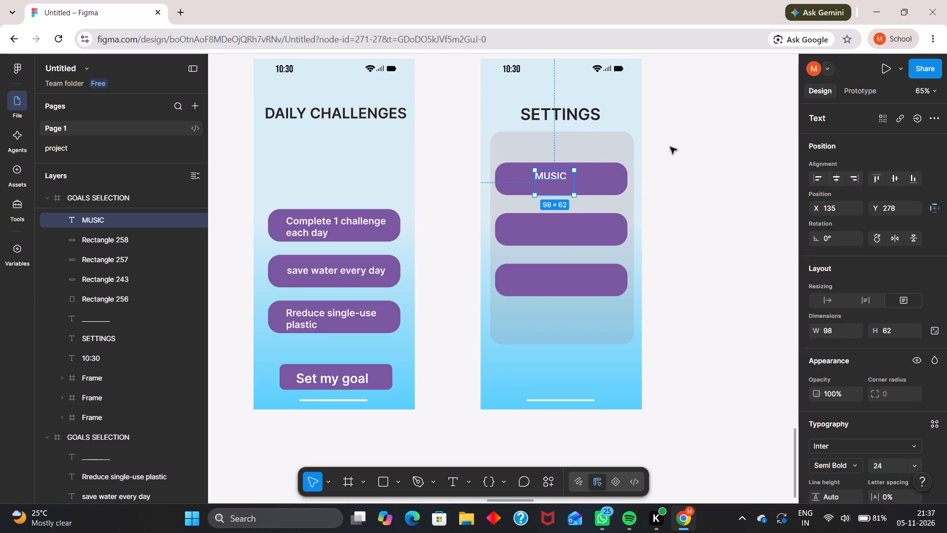
pyautogui.click(682, 143)
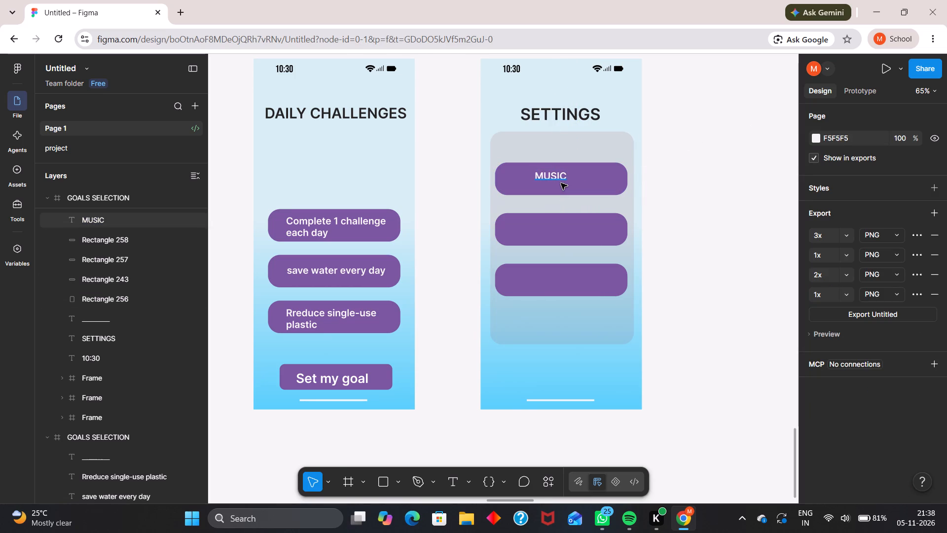
pyautogui.moveTo(557, 179); pyautogui.dragTo(565, 181)
pyautogui.click(679, 152)
# Set the MUSIC label's font size to 32.
pyautogui.click(557, 171)
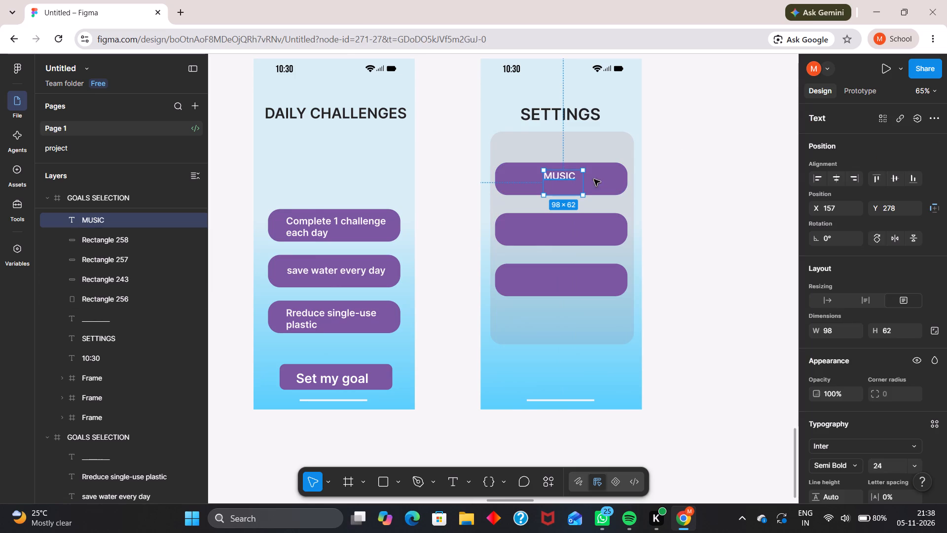
pyautogui.scroll(-6, 786, 192)
pyautogui.scroll(4, 785, 205)
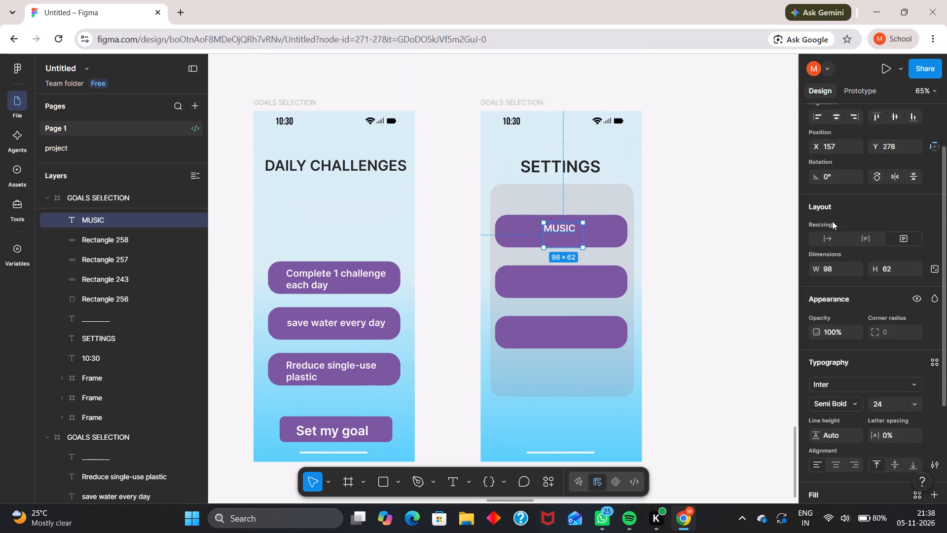
pyautogui.scroll(-5, 838, 224)
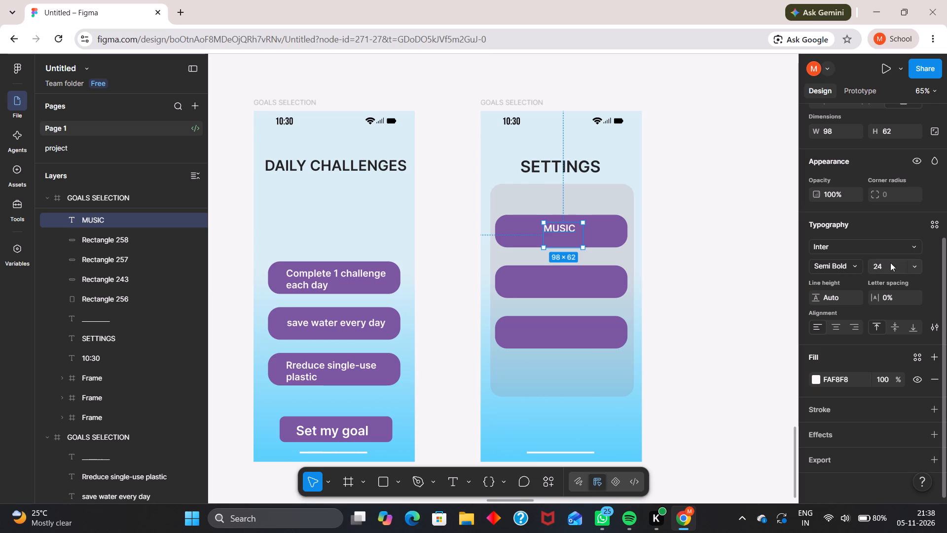
pyautogui.click(367, 280)
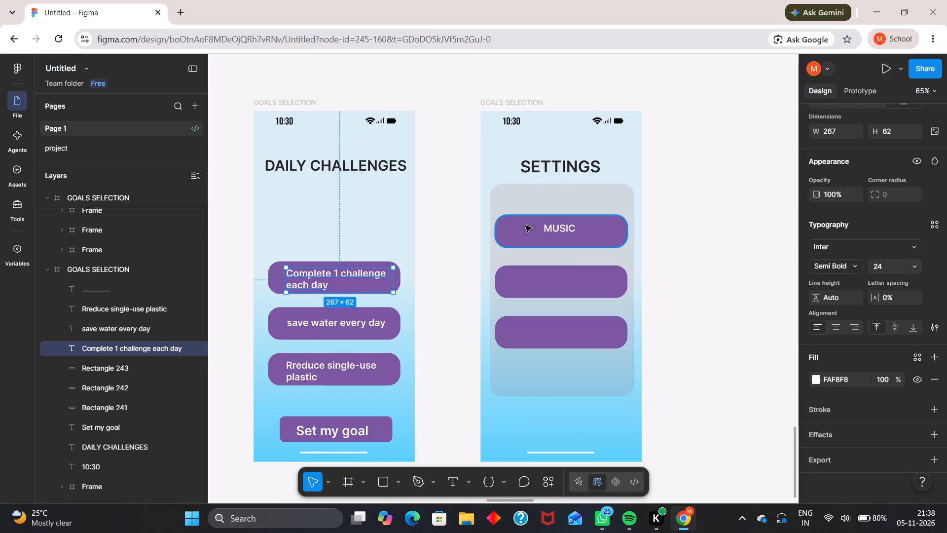
pyautogui.click(566, 230)
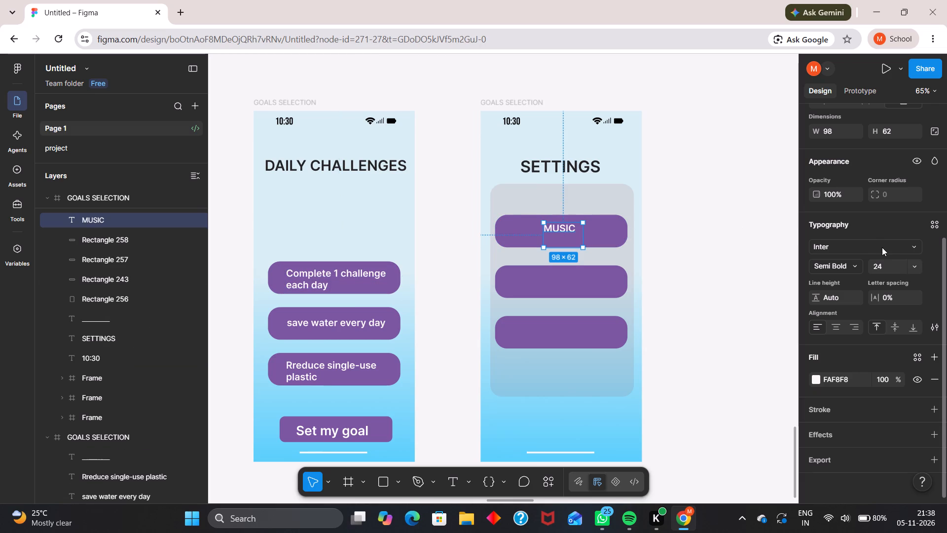
pyautogui.click(919, 263)
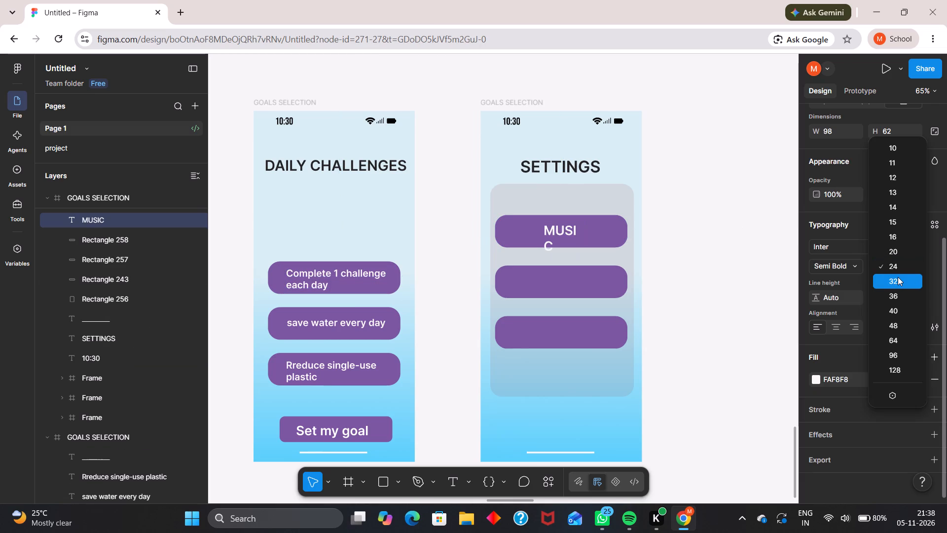
pyautogui.click(898, 277)
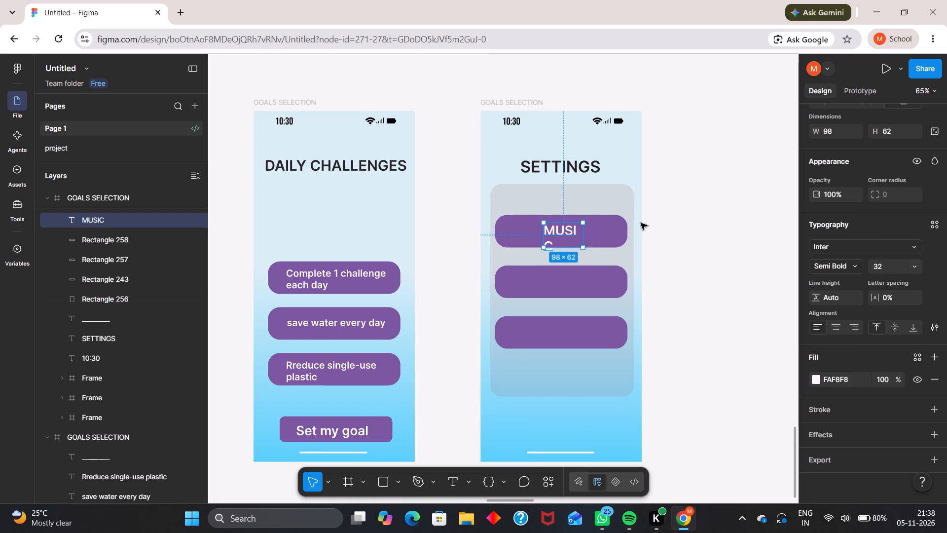
# Widen the MUSIC text box to about 112 so the word fits one line, and recentre it on its button.
pyautogui.keyDown('ctrl'); pyautogui.scroll(3, 641, 223); pyautogui.keyUp('ctrl')
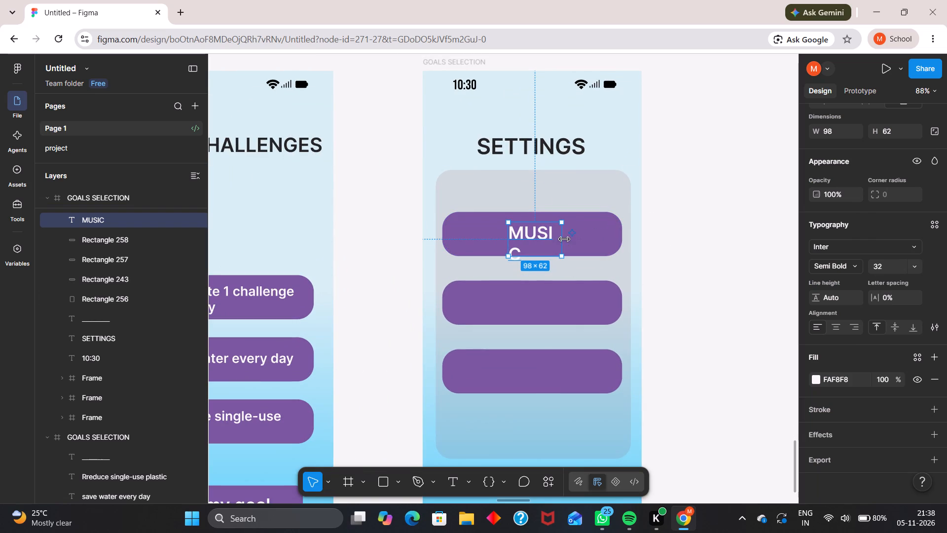
pyautogui.moveTo(563, 239); pyautogui.dragTo(569, 239)
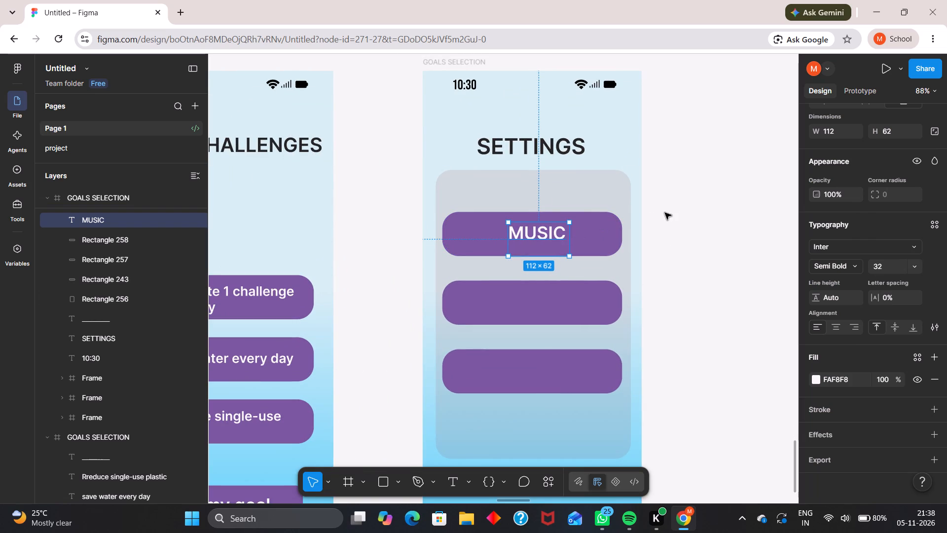
pyautogui.click(670, 211)
pyautogui.moveTo(561, 229); pyautogui.dragTo(552, 231)
pyautogui.click(694, 205)
# Copy the MUSIC label straight down onto the second SETTINGS button.
pyautogui.moveTo(654, 262); pyautogui.dragTo(656, 245, button='middle')
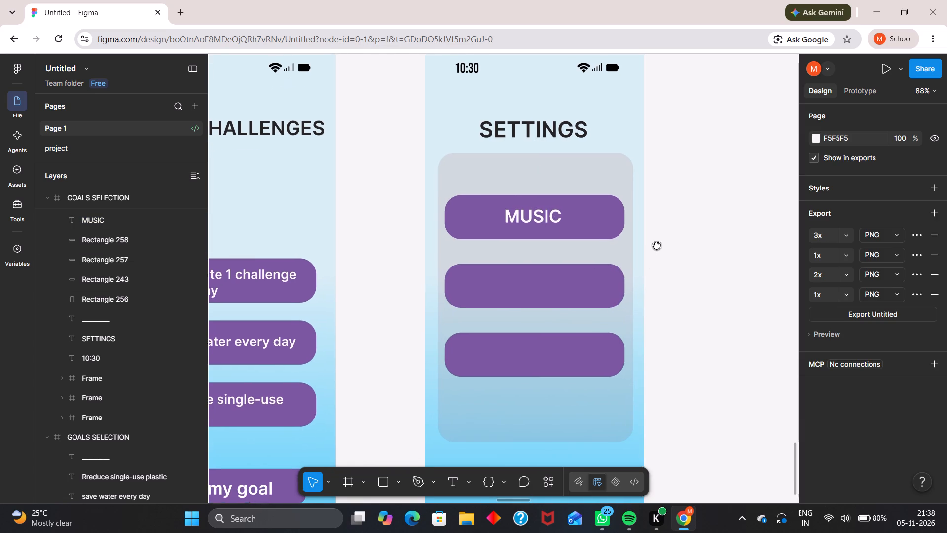
pyautogui.moveTo(656, 245); pyautogui.dragTo(658, 242, button='middle')
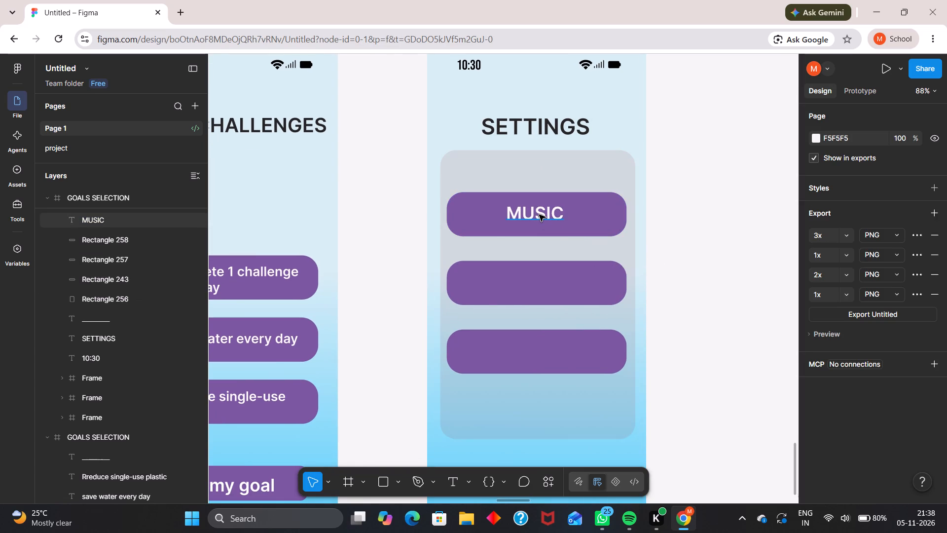
pyautogui.keyDown('alt'); pyautogui.moveTo(539, 215); pyautogui.dragTo(539, 281); pyautogui.keyUp('alt')
pyautogui.click(728, 251)
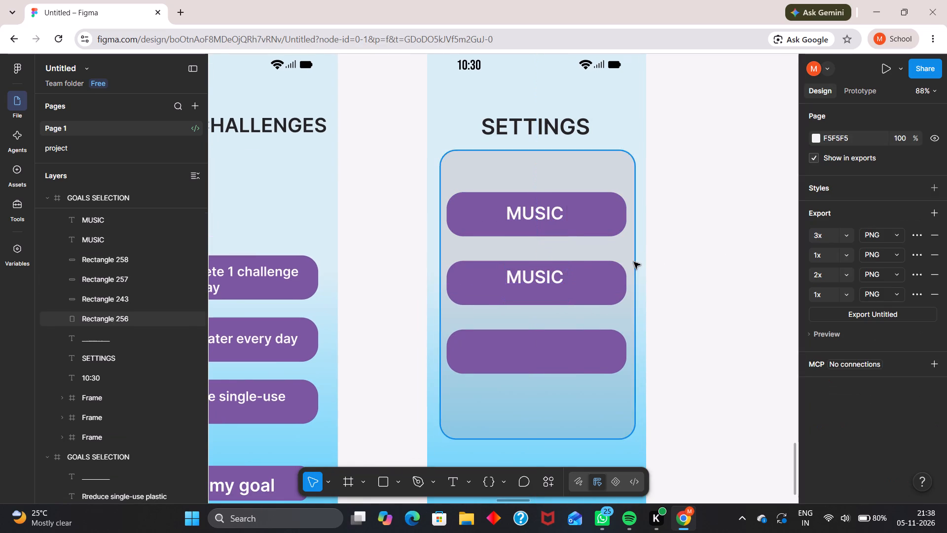
# Look over the row of coloured app screens and the grey wireframes above them.
pyautogui.scroll(-9, 634, 262)
pyautogui.keyDown('ctrl'); pyautogui.scroll(1, 631, 256); pyautogui.keyUp('ctrl')
pyautogui.keyDown('ctrl'); pyautogui.scroll(-5, 601, 248); pyautogui.keyUp('ctrl')
pyautogui.keyDown('ctrl'); pyautogui.scroll(-2, 538, 234); pyautogui.keyUp('ctrl')
pyautogui.keyDown('ctrl'); pyautogui.scroll(1, 538, 234); pyautogui.keyUp('ctrl')
pyautogui.keyDown('ctrl'); pyautogui.scroll(-1, 538, 234); pyautogui.keyUp('ctrl')
pyautogui.moveTo(338, 131); pyautogui.dragTo(585, 237, button='middle')
pyautogui.scroll(-1, 338, 131)
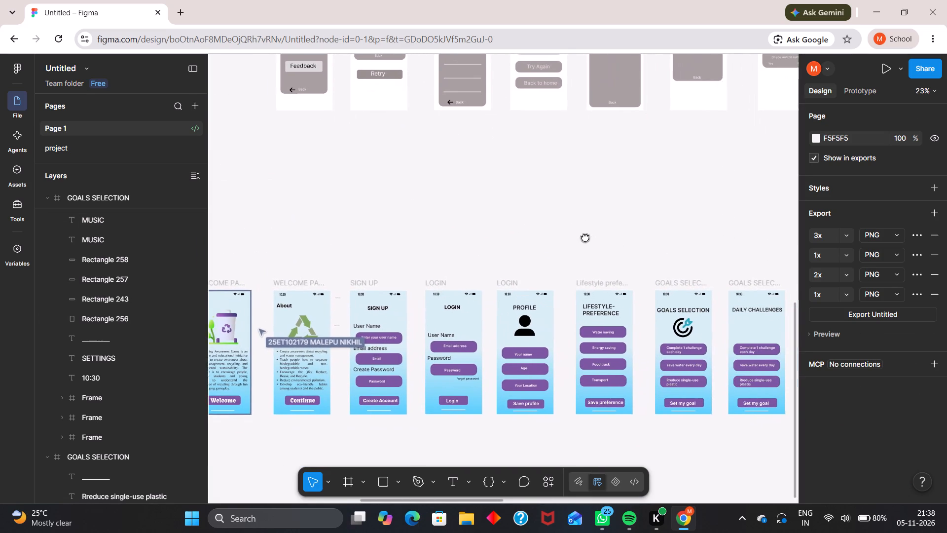
pyautogui.moveTo(585, 237); pyautogui.dragTo(282, 147, button='middle')
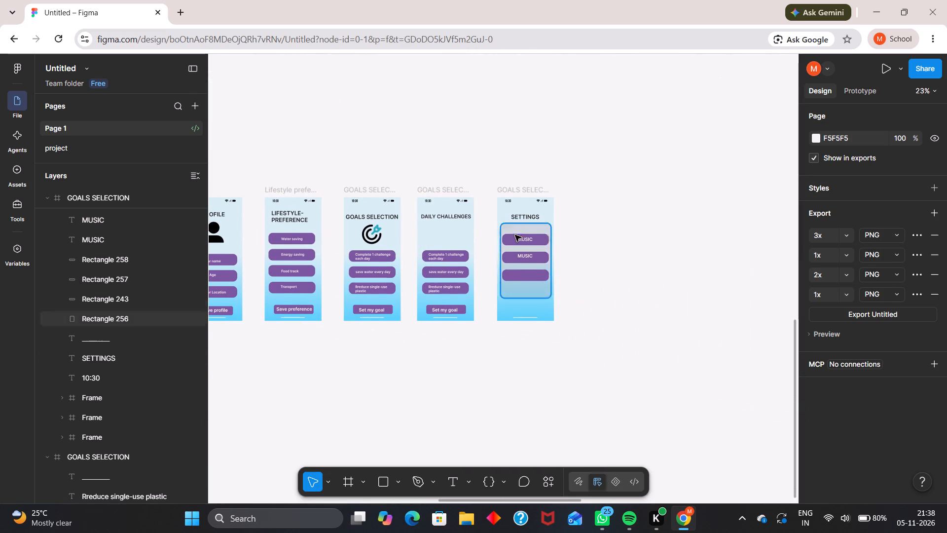
pyautogui.keyDown('ctrl'); pyautogui.scroll(1, 517, 239); pyautogui.keyUp('ctrl')
pyautogui.keyDown('ctrl'); pyautogui.scroll(-2, 517, 239); pyautogui.keyUp('ctrl')
pyautogui.keyDown('ctrl'); pyautogui.scroll(1, 517, 239); pyautogui.keyUp('ctrl')
pyautogui.keyDown('ctrl'); pyautogui.scroll(-1, 518, 239); pyautogui.keyUp('ctrl')
pyautogui.keyDown('ctrl'); pyautogui.scroll(2, 518, 239); pyautogui.keyUp('ctrl')
pyautogui.keyDown('ctrl'); pyautogui.scroll(-2, 518, 239); pyautogui.keyUp('ctrl')
pyautogui.keyDown('ctrl'); pyautogui.scroll(6, 550, 258); pyautogui.keyUp('ctrl')
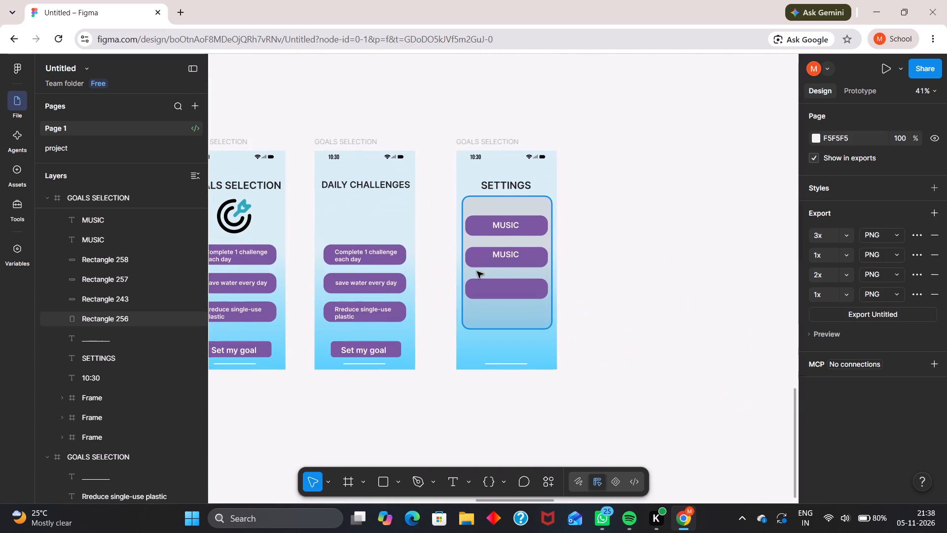
# Replace the copied MUSIC label on the second SETTINGS button with VIBRATION.
pyautogui.keyDown('ctrl'); pyautogui.scroll(9, 484, 270); pyautogui.keyUp('ctrl')
pyautogui.keyDown('ctrl'); pyautogui.scroll(-1, 484, 270); pyautogui.keyUp('ctrl')
pyautogui.moveTo(562, 229); pyautogui.dragTo(562, 234)
pyautogui.doubleClick(562, 234)
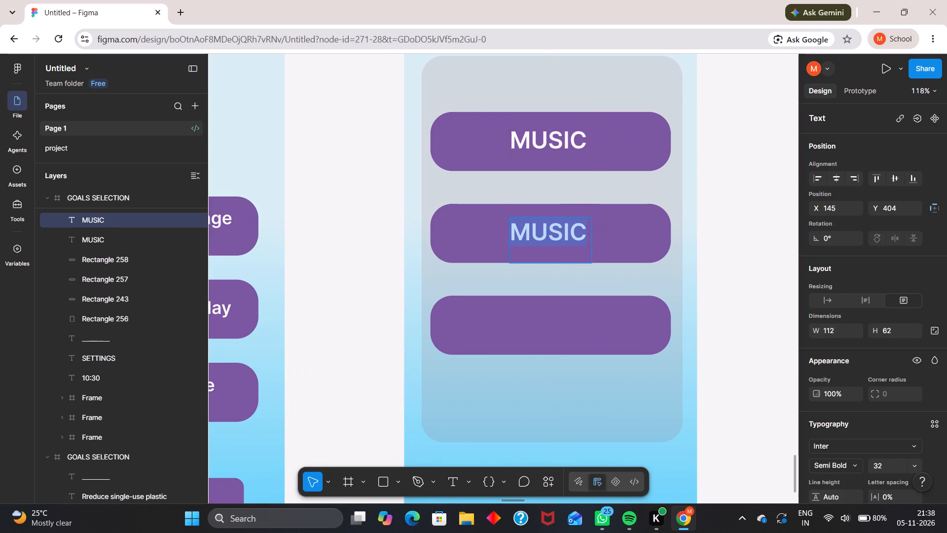
pyautogui.write('VI')
pyautogui.write('BRE')
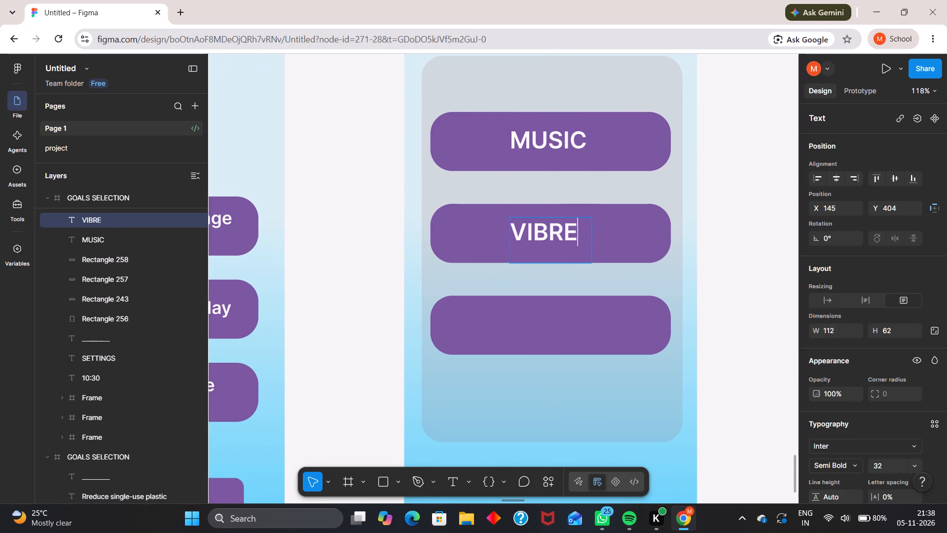
pyautogui.press('BackSpace')
pyautogui.write('ATION')
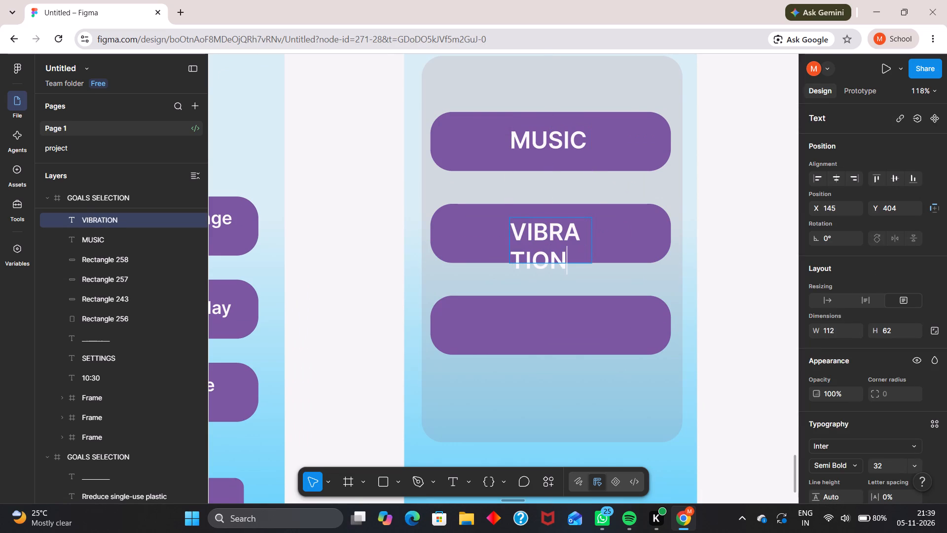
pyautogui.press('space')
pyautogui.press('Escape')
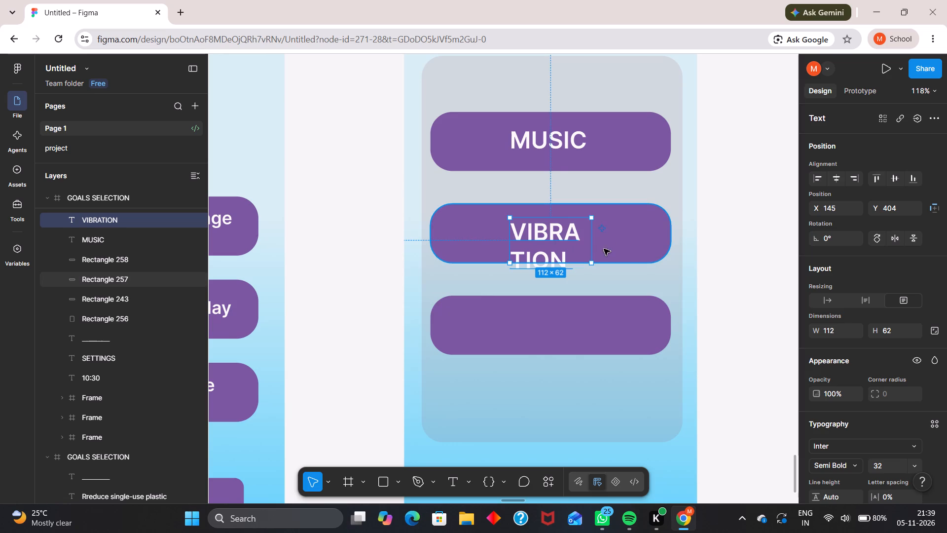
# Widen the VIBRATION text box to about 187 so the word fits on one line.
pyautogui.moveTo(594, 252); pyautogui.dragTo(646, 251)
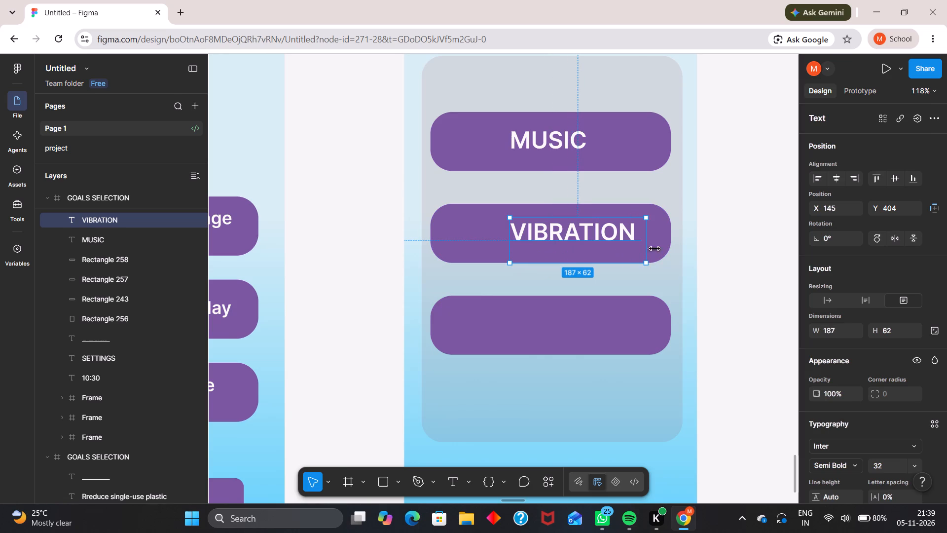
pyautogui.click(725, 234)
# Copy the VIBRATION label straight down onto the third SETTINGS button, aligned with the original.
pyautogui.keyDown('alt'); pyautogui.moveTo(598, 238); pyautogui.dragTo(594, 327); pyautogui.keyUp('alt')
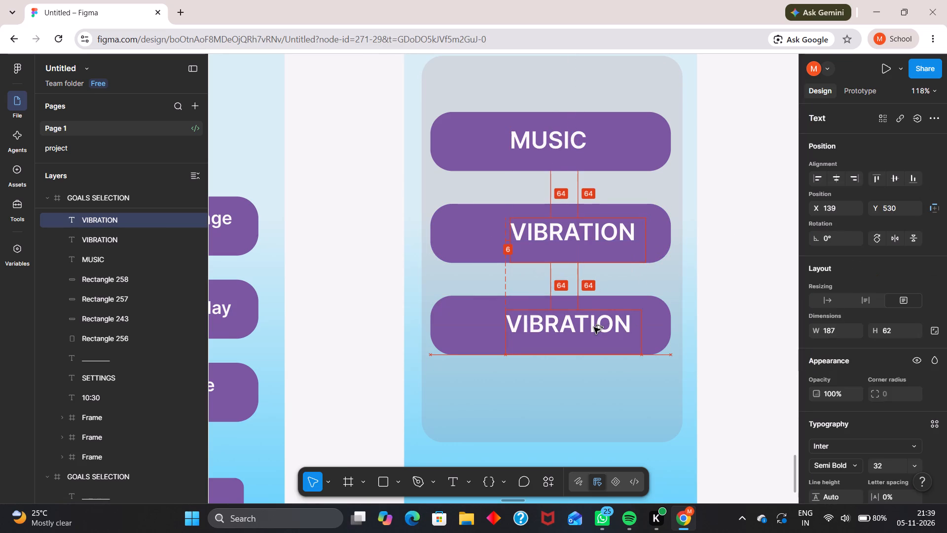
pyautogui.keyDown('alt'); pyautogui.moveTo(594, 327); pyautogui.dragTo(596, 327); pyautogui.keyUp('alt')
# Replace the copied label on the third SETTINGS button with FEEDBACK.
pyautogui.tripleClick(596, 327)
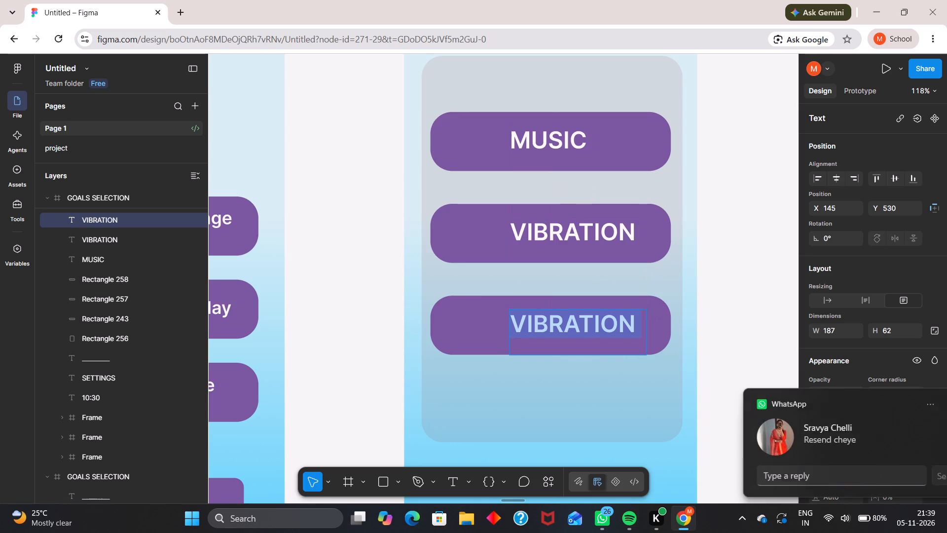
pyautogui.write('FREED')
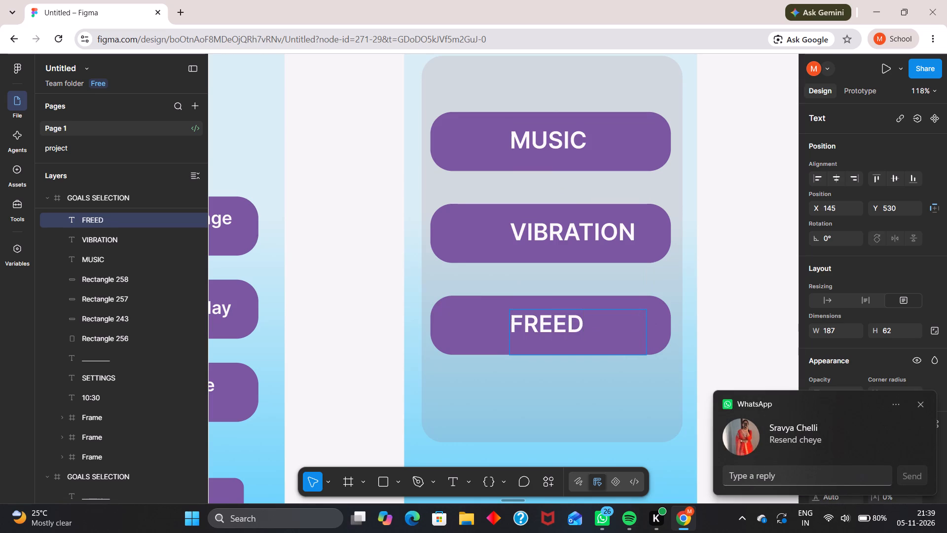
pyautogui.press('BackSpace')
pyautogui.press('BackSpace')
pyautogui.press('BackSpace')
pyautogui.press('BackSpace')
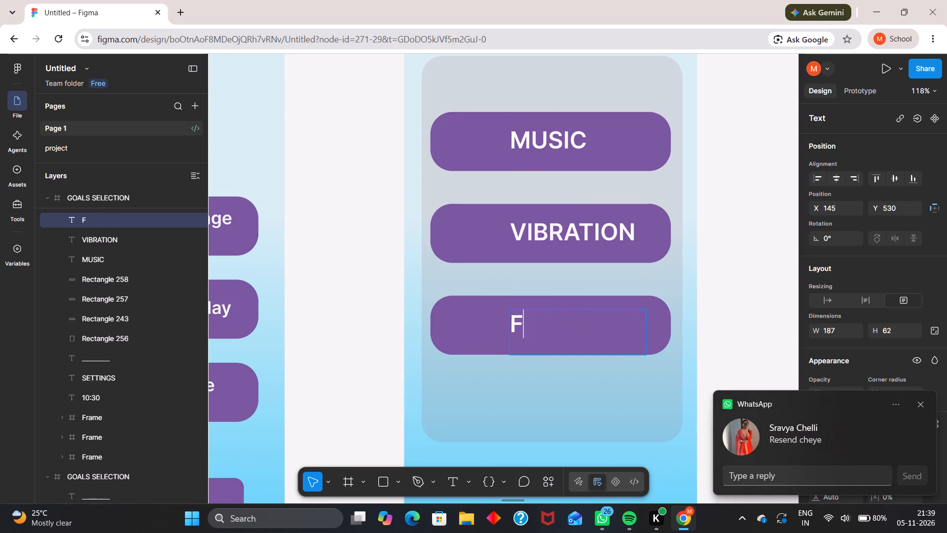
pyautogui.write('EEDBS')
pyautogui.write('CK')
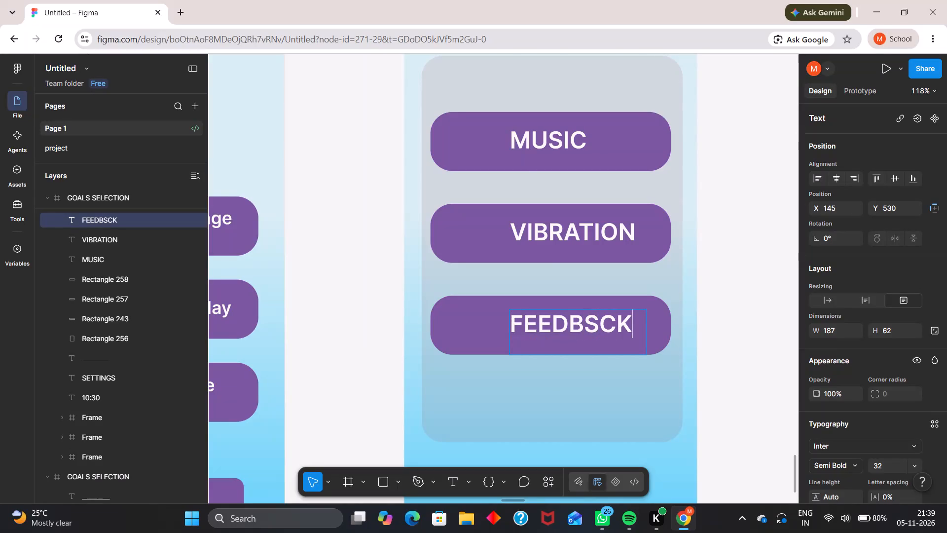
pyautogui.press('BackSpace')
pyautogui.press('BackSpace')
pyautogui.press('BackSpace')
pyautogui.write('ACK')
pyautogui.press('Escape')
pyautogui.press('Escape')
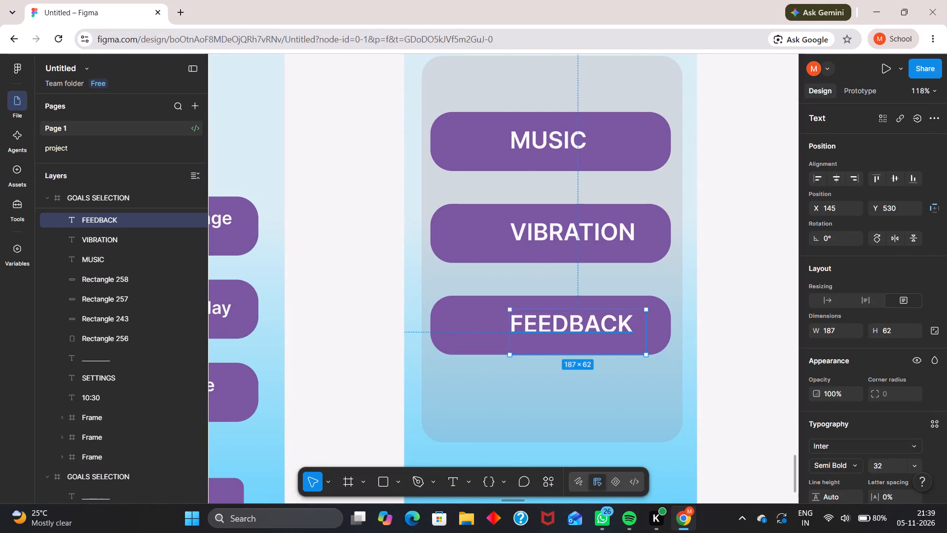
pyautogui.click(728, 243)
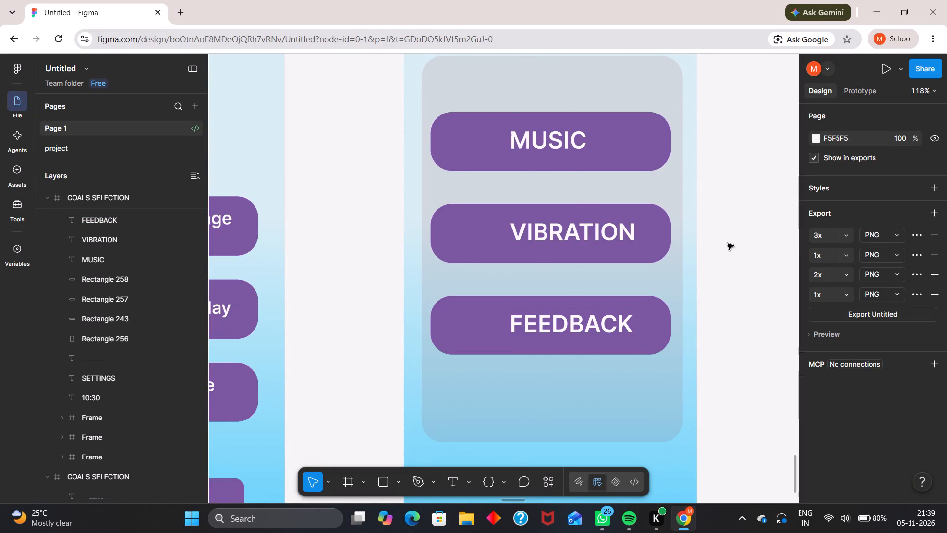
# Shift the VIBRATION label leftward to centre it on the second SETTINGS button.
pyautogui.moveTo(589, 228); pyautogui.dragTo(565, 229)
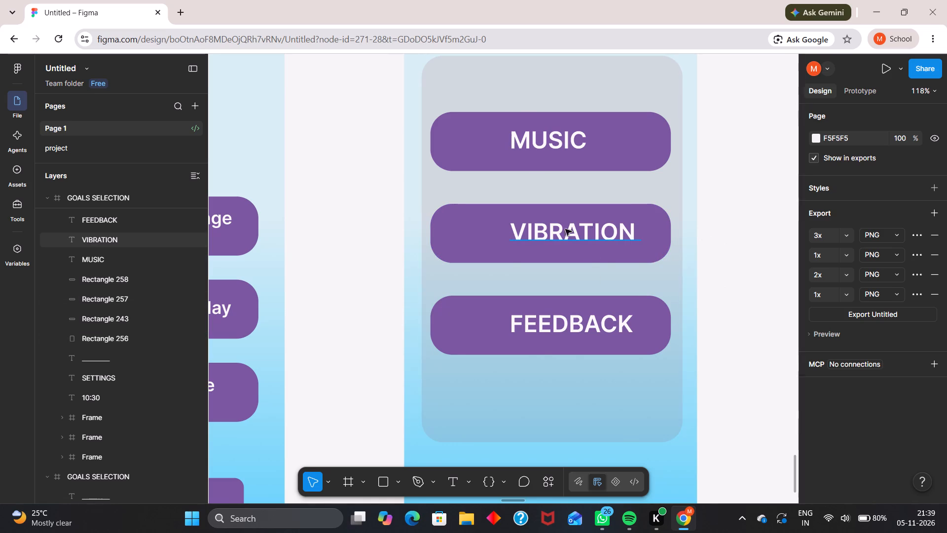
# Shift the VIBRATION and FEEDBACK labels leftward to centre them on the second and third SETTINGS buttons.
pyautogui.moveTo(565, 229); pyautogui.dragTo(571, 230)
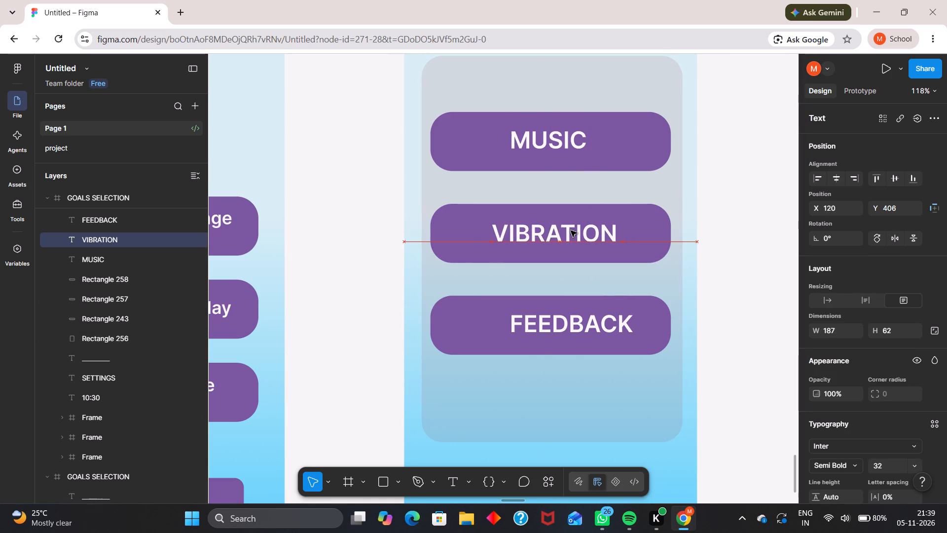
pyautogui.moveTo(571, 230); pyautogui.dragTo(562, 230)
pyautogui.click(723, 243)
pyautogui.moveTo(589, 326); pyautogui.dragTo(563, 327)
pyautogui.click(749, 300)
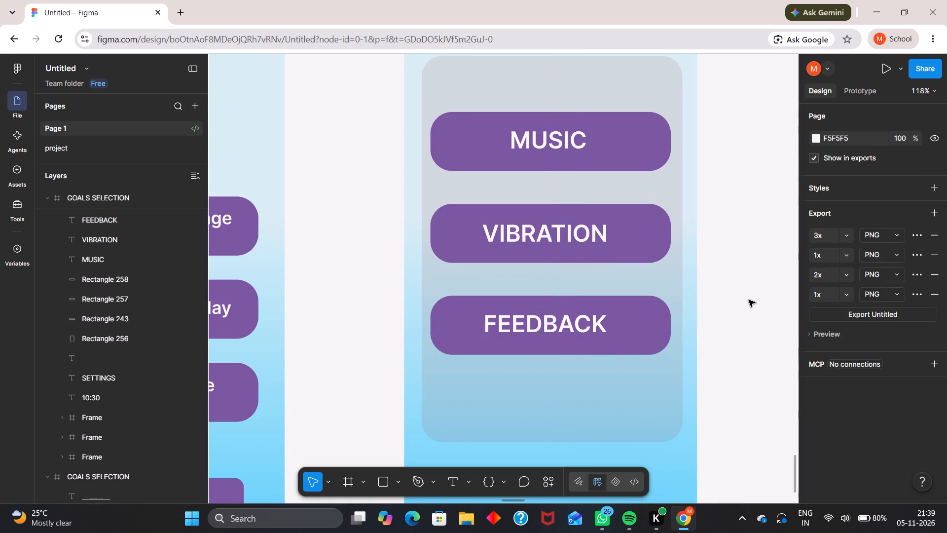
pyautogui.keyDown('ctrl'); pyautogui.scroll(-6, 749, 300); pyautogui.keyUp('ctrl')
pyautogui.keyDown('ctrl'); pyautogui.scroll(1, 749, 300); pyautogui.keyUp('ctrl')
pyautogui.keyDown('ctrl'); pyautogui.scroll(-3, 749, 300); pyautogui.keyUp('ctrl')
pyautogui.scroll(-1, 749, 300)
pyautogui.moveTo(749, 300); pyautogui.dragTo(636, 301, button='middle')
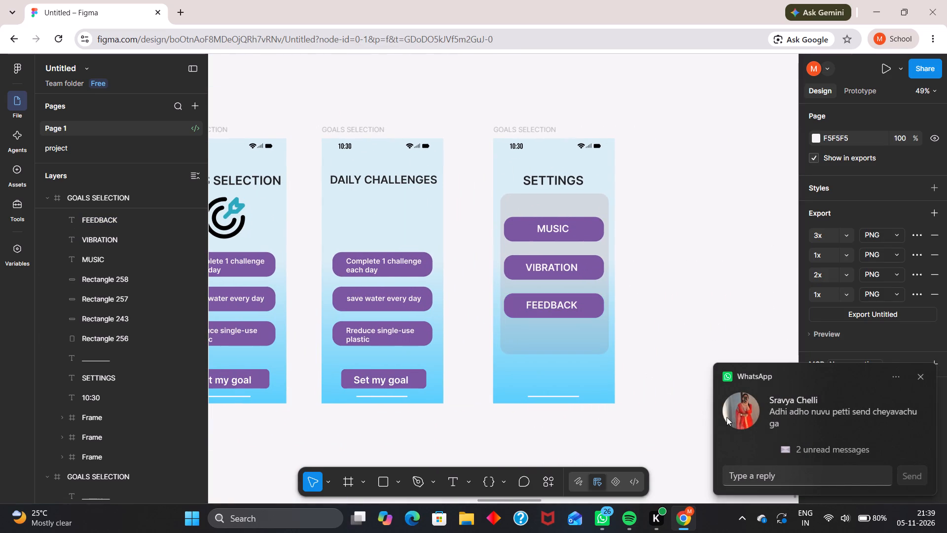
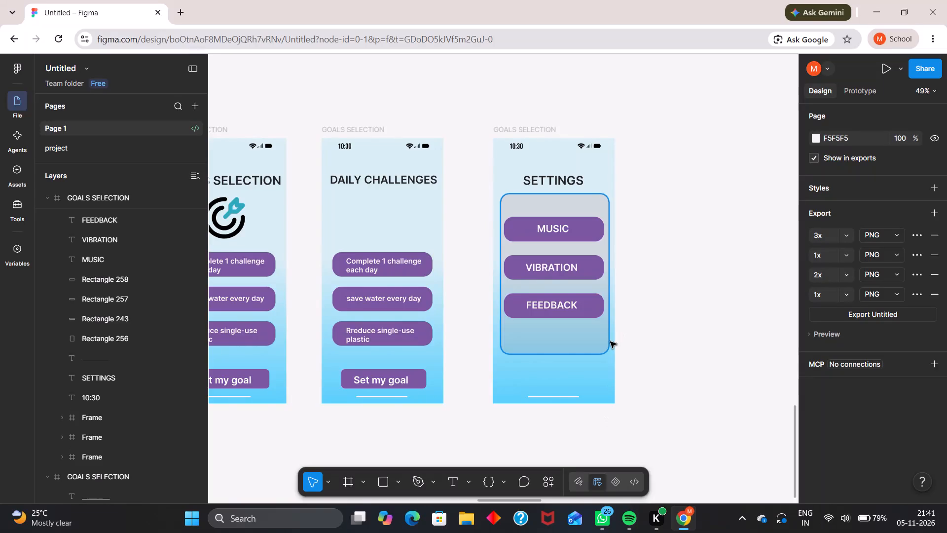
# Move the SETTINGS screen's grey panel, its three purple buttons and their labels down together, keeping them centred on the screen.
pyautogui.click(597, 343)
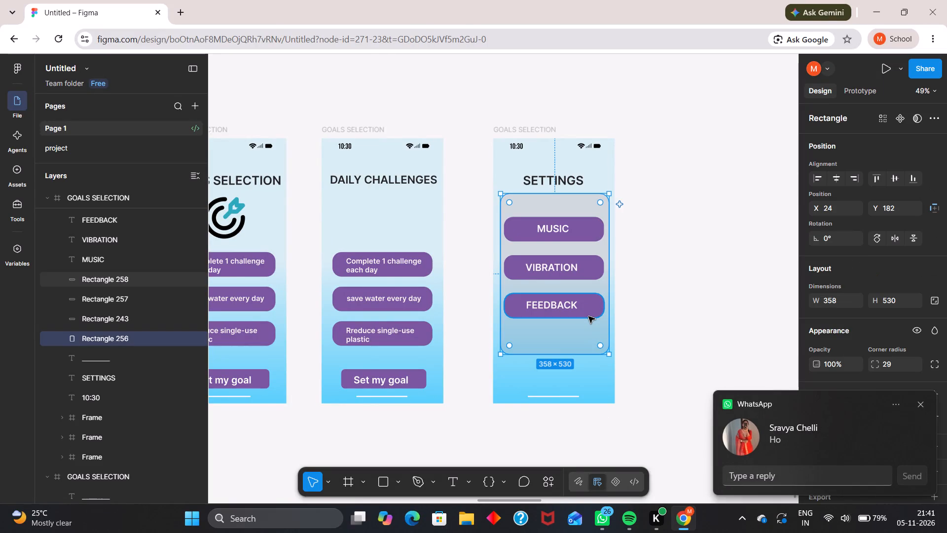
pyautogui.keyDown('shift'); pyautogui.click(588, 316); pyautogui.keyUp('shift')
pyautogui.keyDown('shift'); pyautogui.click(570, 308); pyautogui.keyUp('shift')
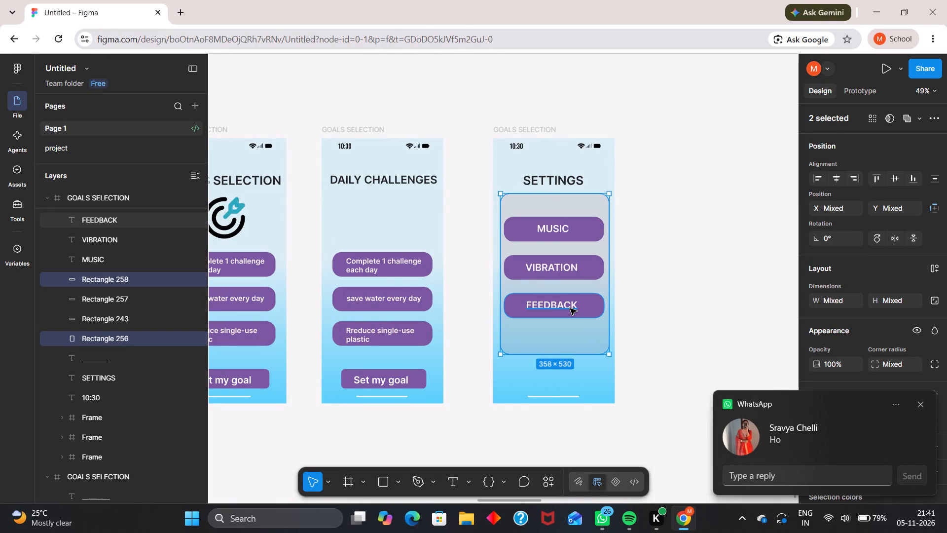
pyautogui.keyDown('shift'); pyautogui.click(573, 264); pyautogui.keyUp('shift')
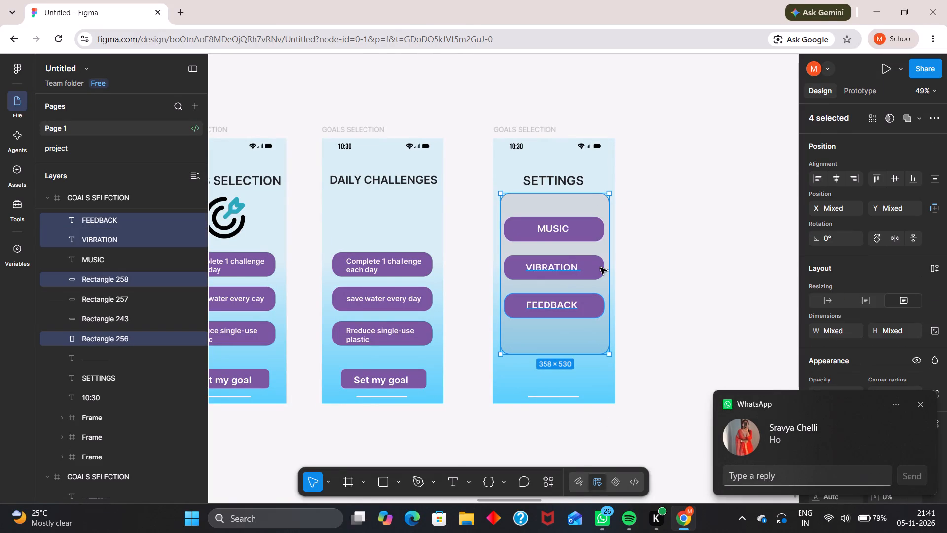
pyautogui.keyDown('shift'); pyautogui.click(601, 268); pyautogui.keyUp('shift')
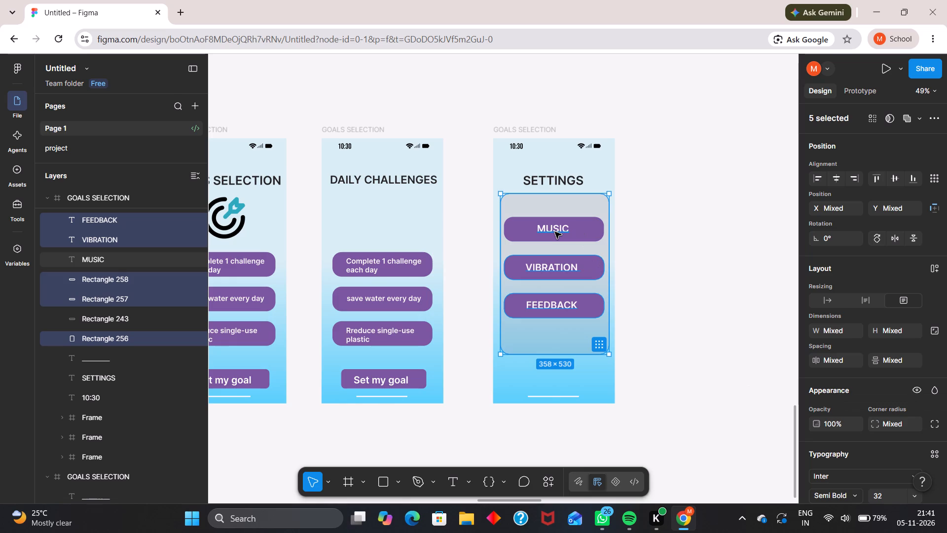
pyautogui.keyDown('shift'); pyautogui.click(555, 232); pyautogui.keyUp('shift')
pyautogui.keyDown('shift'); pyautogui.click(586, 232); pyautogui.keyUp('shift')
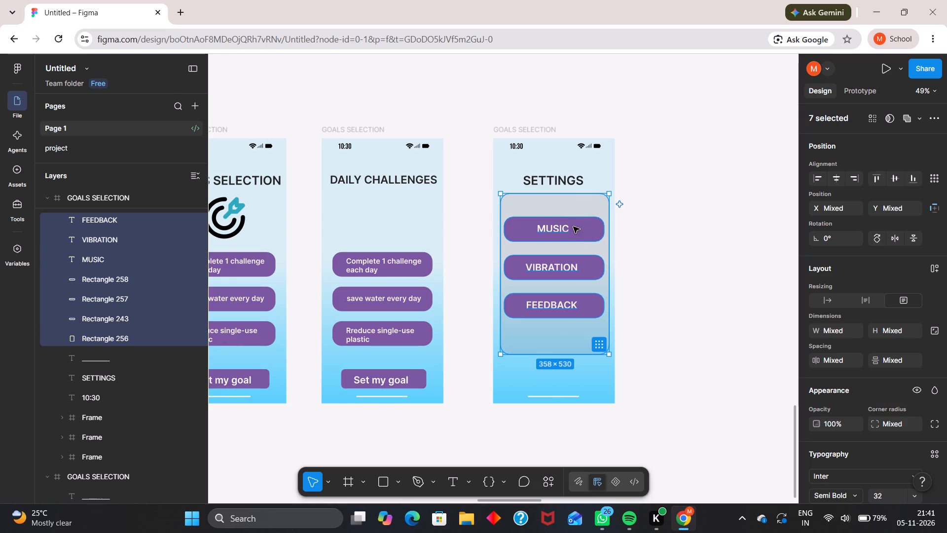
pyautogui.moveTo(581, 210); pyautogui.dragTo(579, 230)
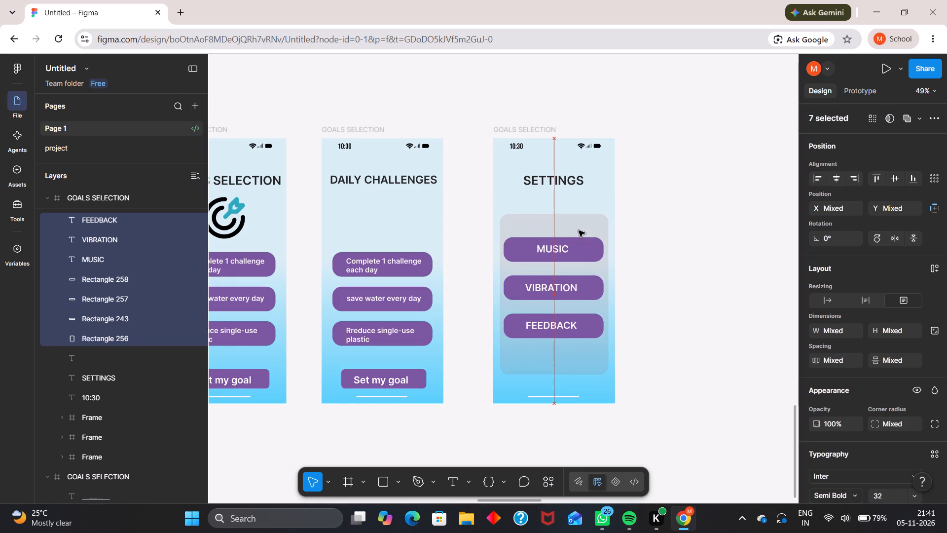
pyautogui.moveTo(579, 230); pyautogui.dragTo(579, 231)
pyautogui.click(666, 229)
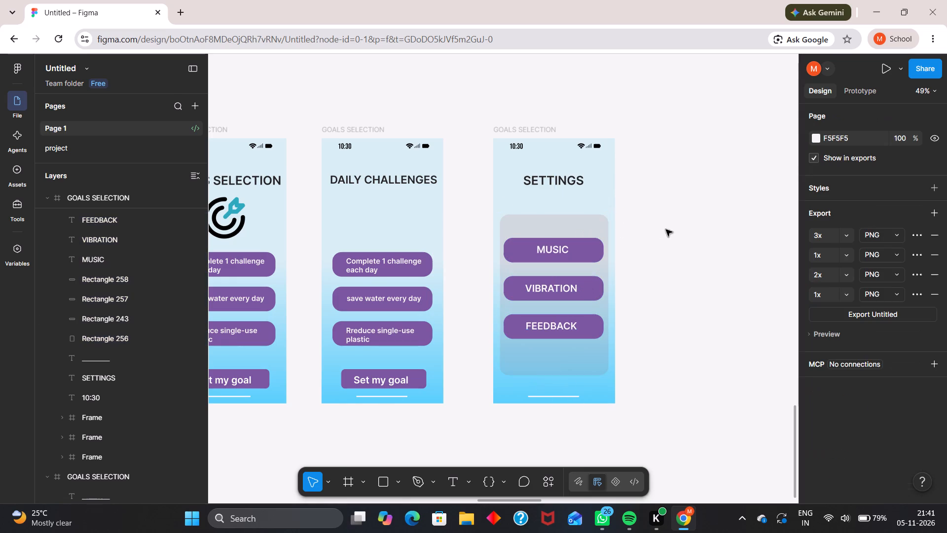
# Nudge only the grey background panel on the SETTINGS screen slightly upward to even its margins above and below the three buttons.
pyautogui.click(584, 295)
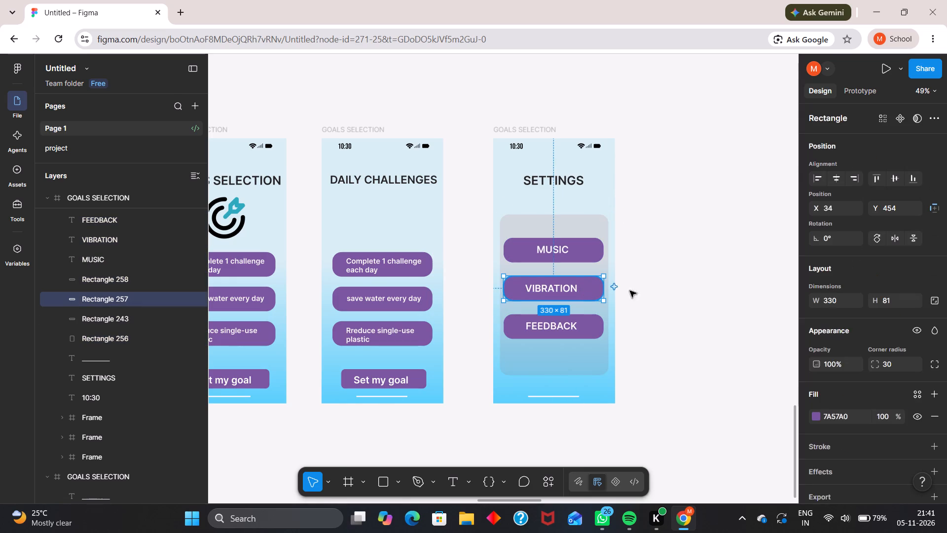
pyautogui.click(631, 291)
pyautogui.moveTo(594, 347); pyautogui.dragTo(595, 342)
pyautogui.click(646, 324)
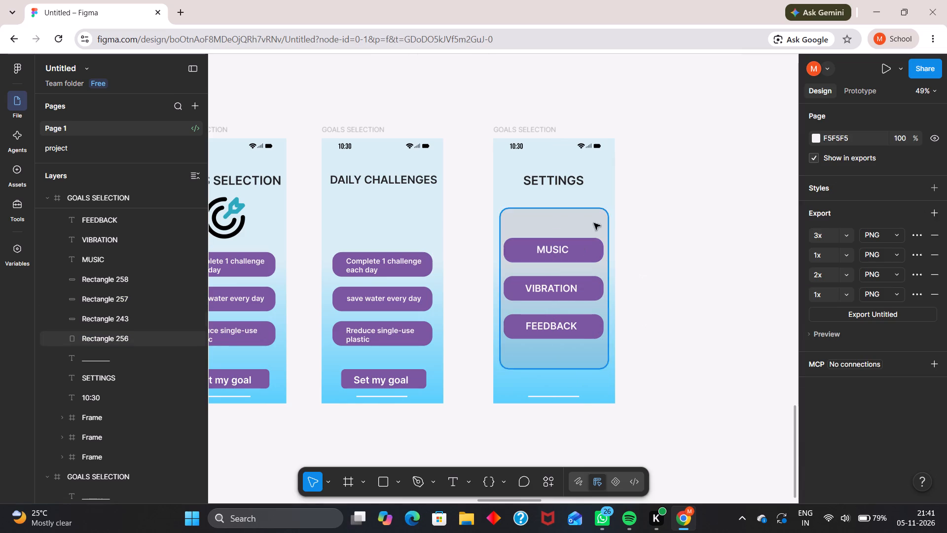
pyautogui.click(670, 234)
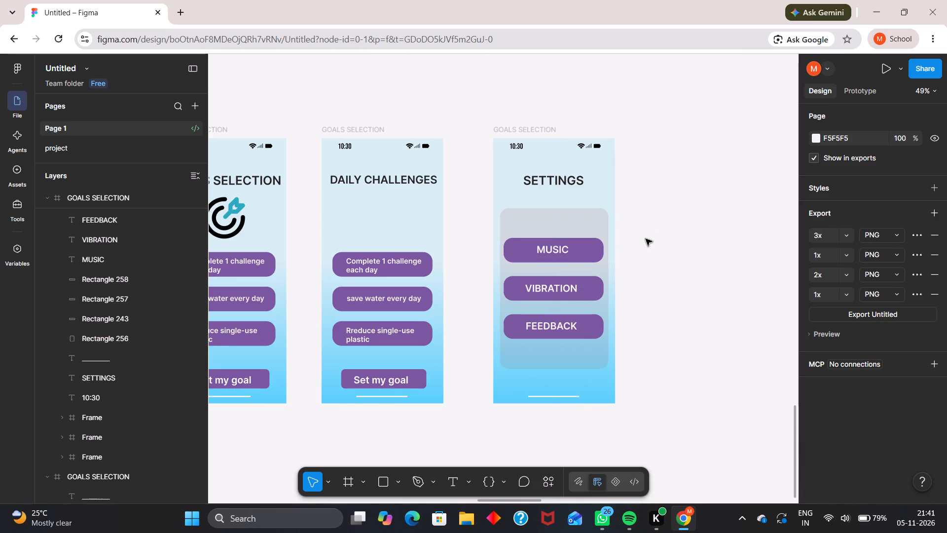
# Look over the grey wireframe screens above the coloured row, from the wrong-answer screen to How to play.
pyautogui.keyDown('ctrl'); pyautogui.scroll(-4, 646, 239); pyautogui.keyUp('ctrl')
pyautogui.keyDown('ctrl'); pyautogui.scroll(1, 646, 239); pyautogui.keyUp('ctrl')
pyautogui.keyDown('ctrl'); pyautogui.scroll(-8, 646, 239); pyautogui.keyUp('ctrl')
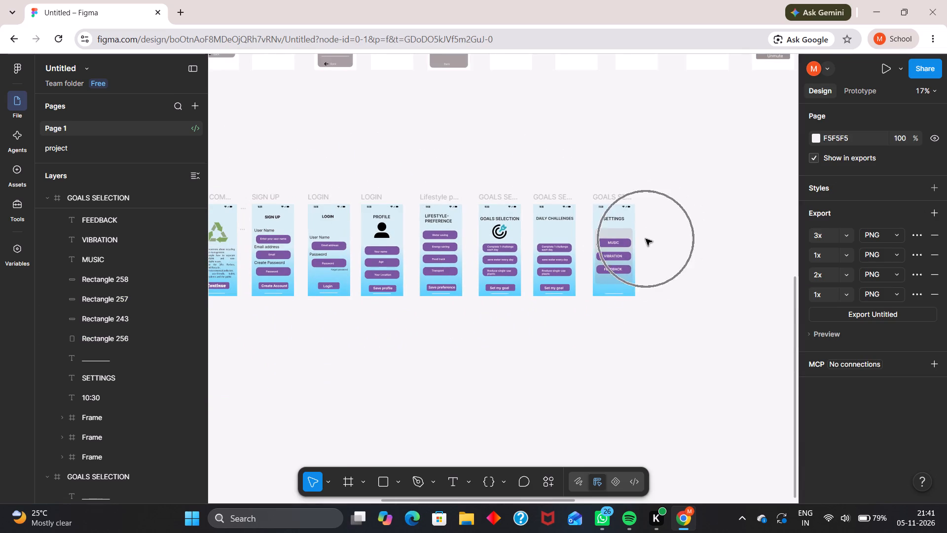
pyautogui.moveTo(688, 213); pyautogui.dragTo(495, 251, button='middle')
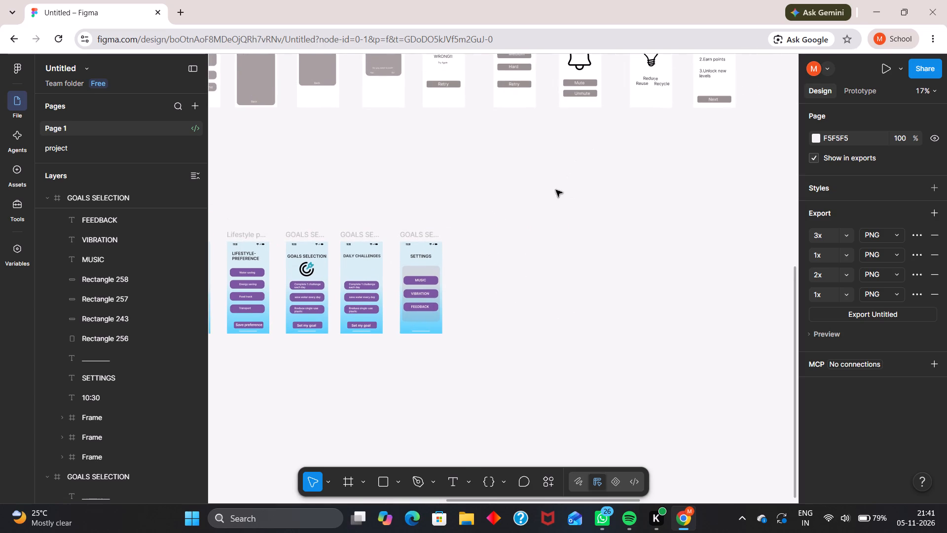
pyautogui.middleClick(556, 190)
pyautogui.moveTo(548, 217); pyautogui.dragTo(369, 264, button='middle')
pyautogui.scroll(-1, 529, 223)
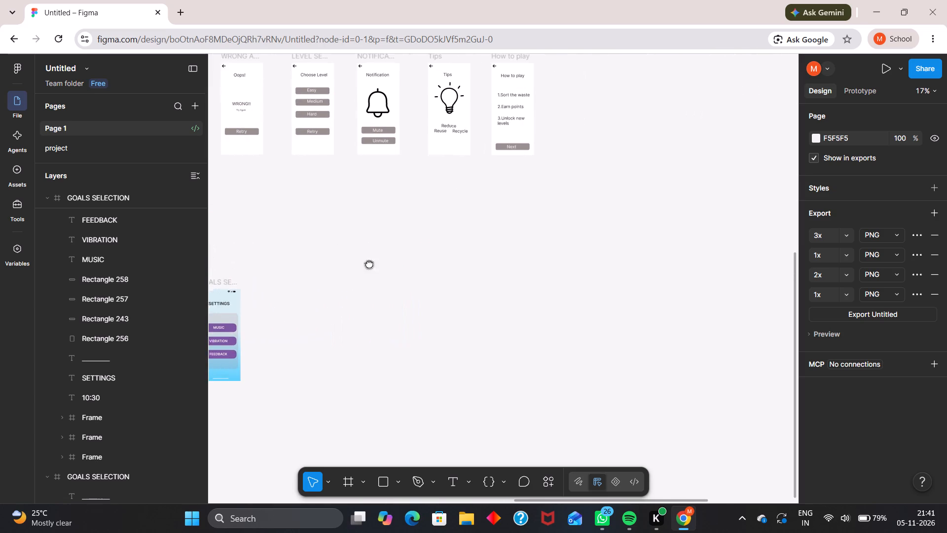
# Preview the coloured screens as a prototype, starting from the GOALS SELECTION frame and advancing through DAILY CHALLENGES to SETTINGS.
pyautogui.moveTo(369, 264); pyautogui.dragTo(415, 259, button='middle')
pyautogui.middleClick(415, 259)
pyautogui.moveTo(415, 259); pyautogui.dragTo(454, 267, button='middle')
pyautogui.moveTo(487, 246); pyautogui.dragTo(493, 244, button='middle')
pyautogui.moveTo(411, 297); pyautogui.dragTo(431, 275, button='middle')
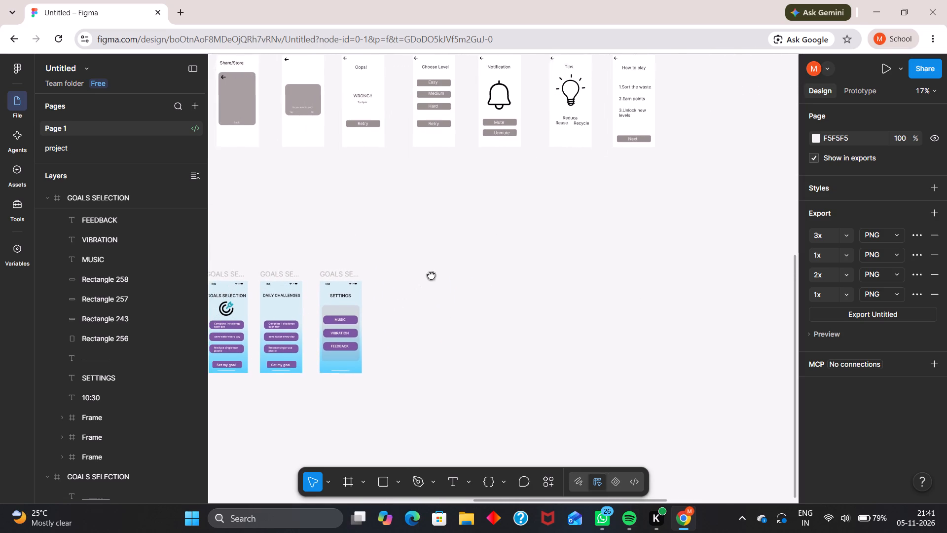
pyautogui.moveTo(431, 275); pyautogui.dragTo(437, 264, button='middle')
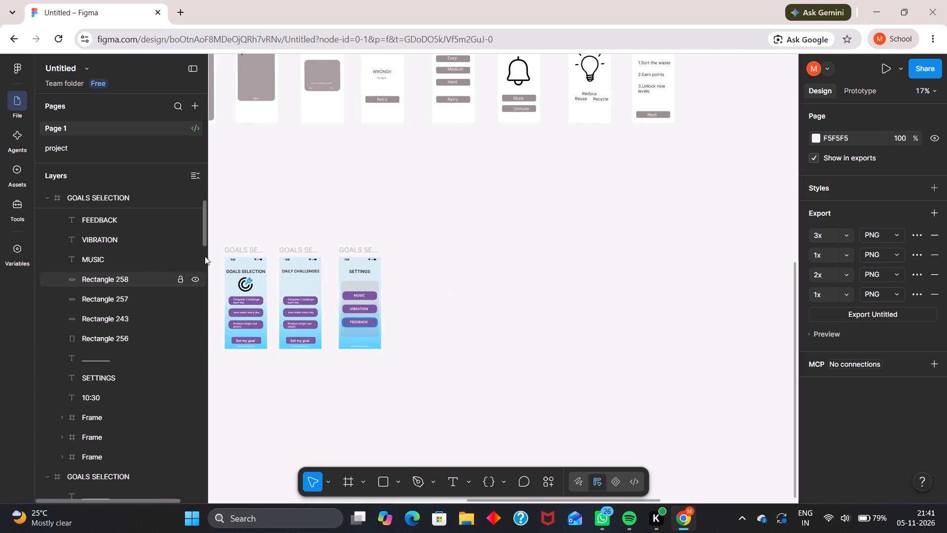
pyautogui.click(241, 244)
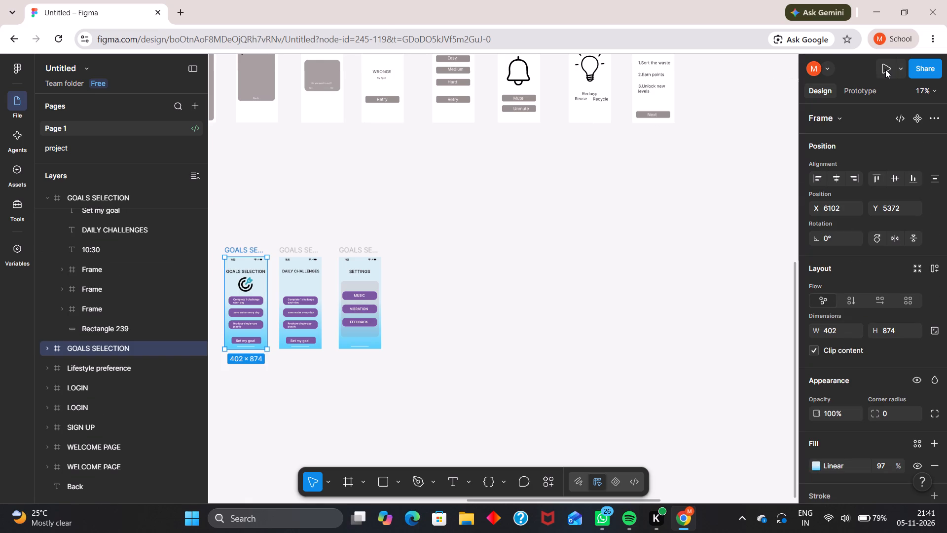
pyautogui.click(885, 70)
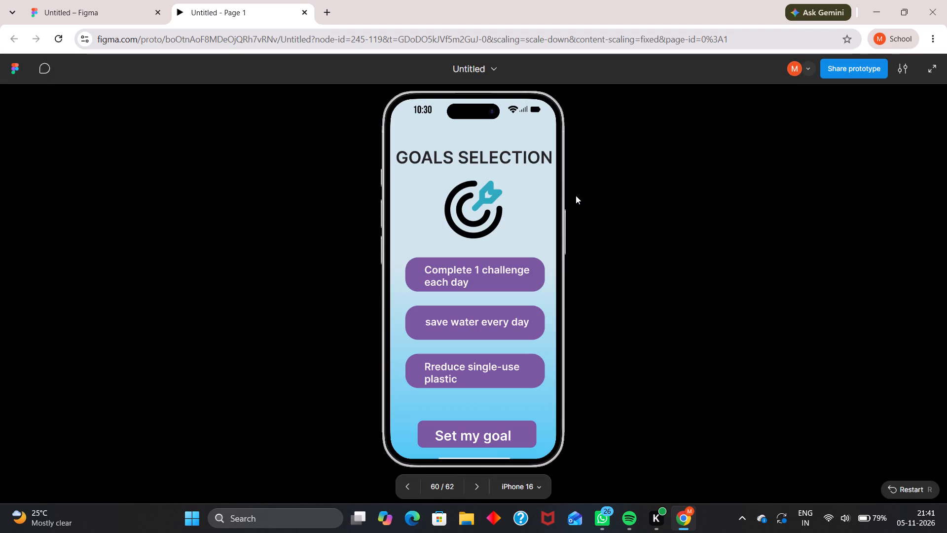
pyautogui.press('Right')
pyautogui.press('Right')
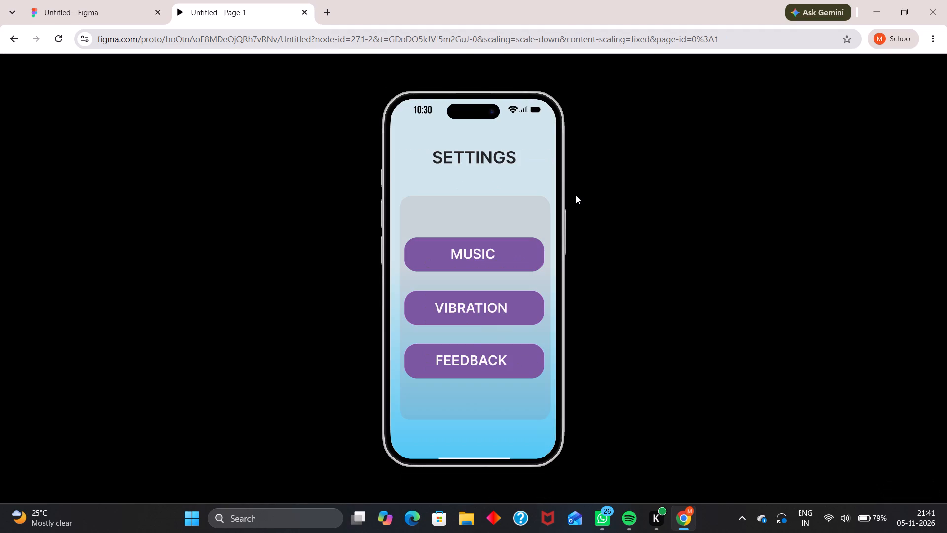
pyautogui.press('Right')
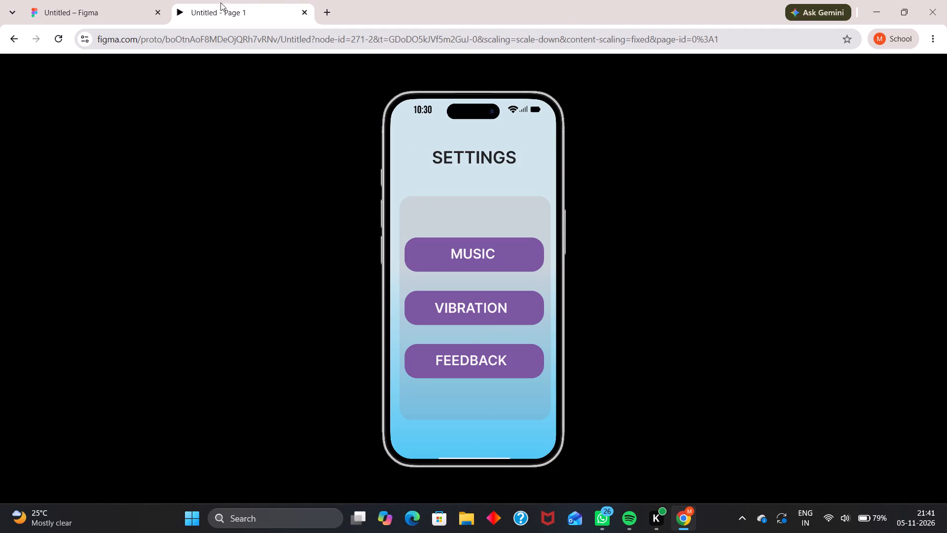
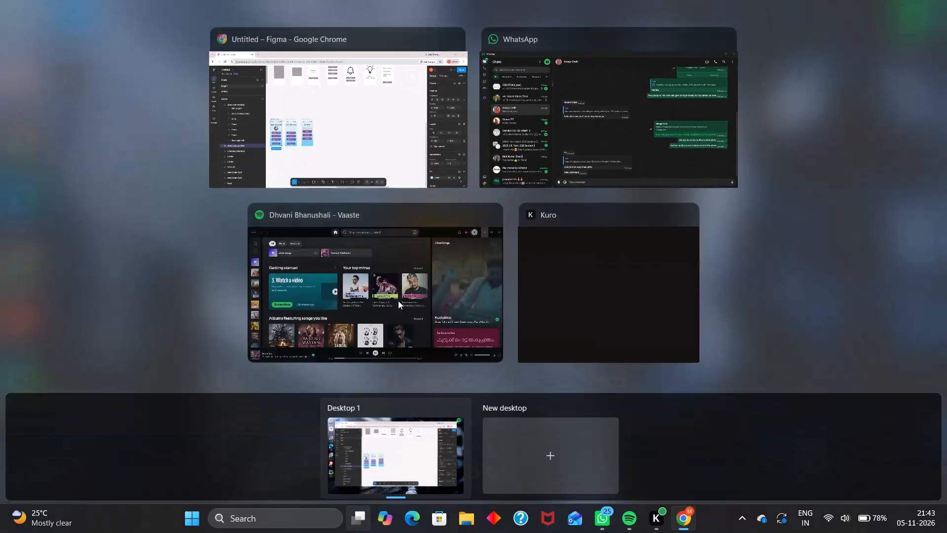
# Switch to Spotify to pause the playing song, close Spotify, and return to the Figma design in Chrome.
pyautogui.click(417, 239)
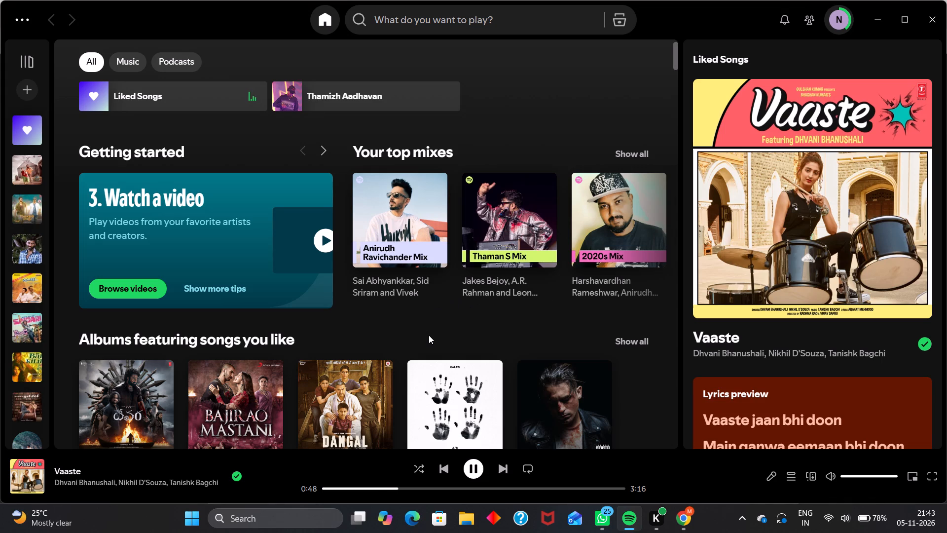
pyautogui.press('space')
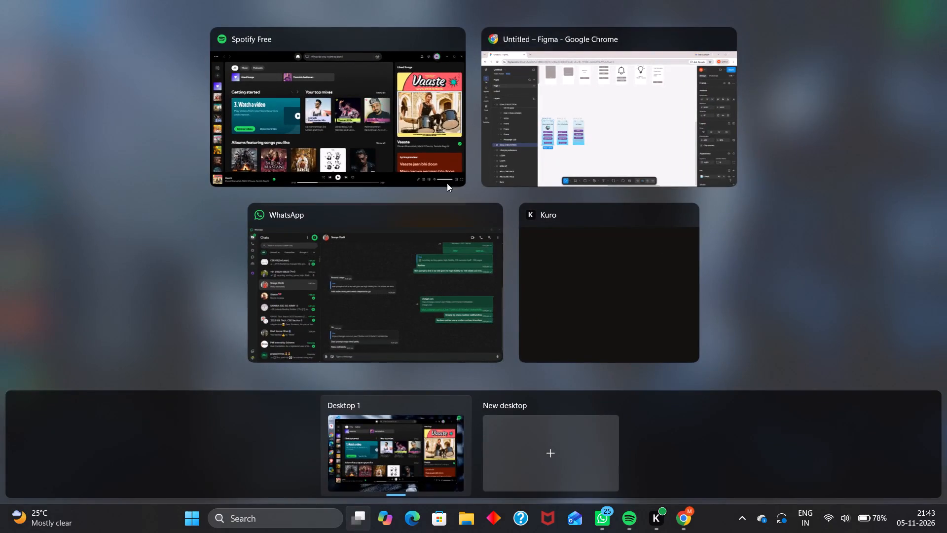
pyautogui.click(442, 44)
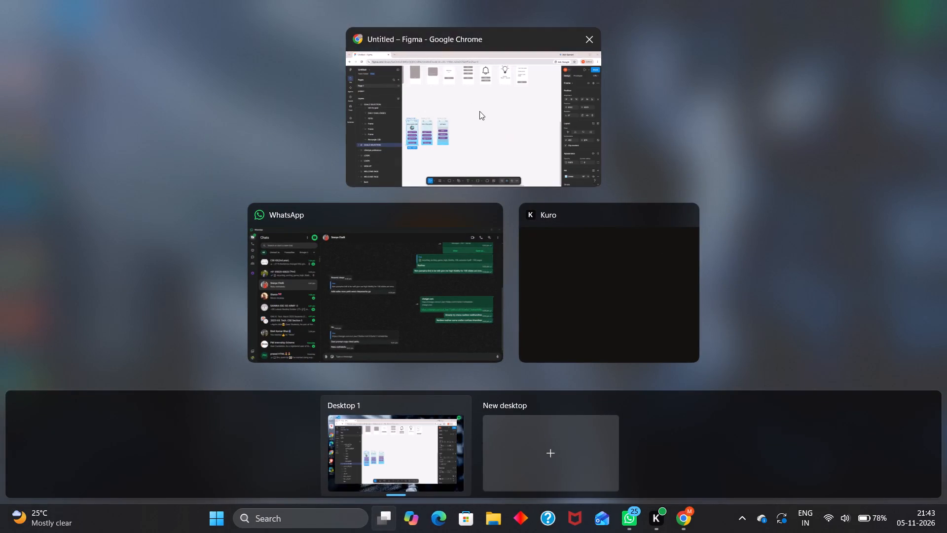
pyautogui.click(489, 147)
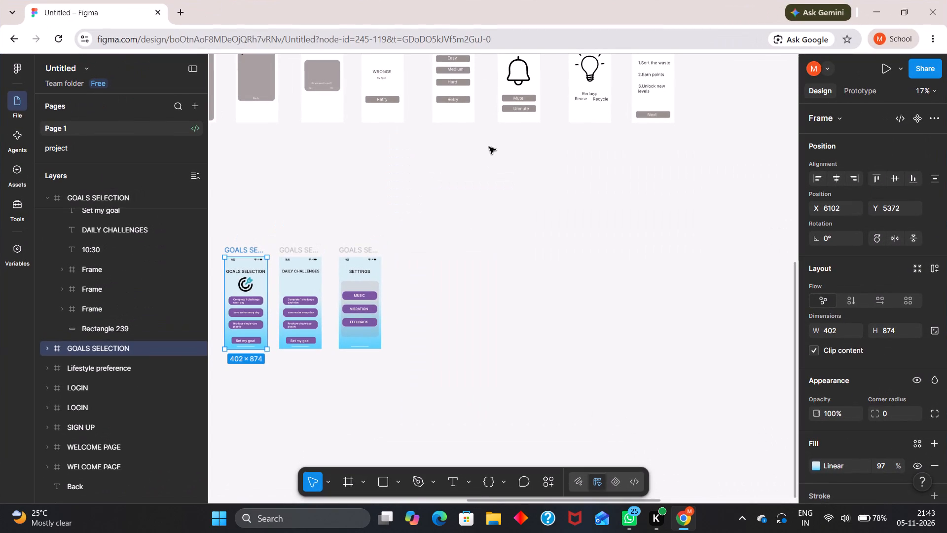